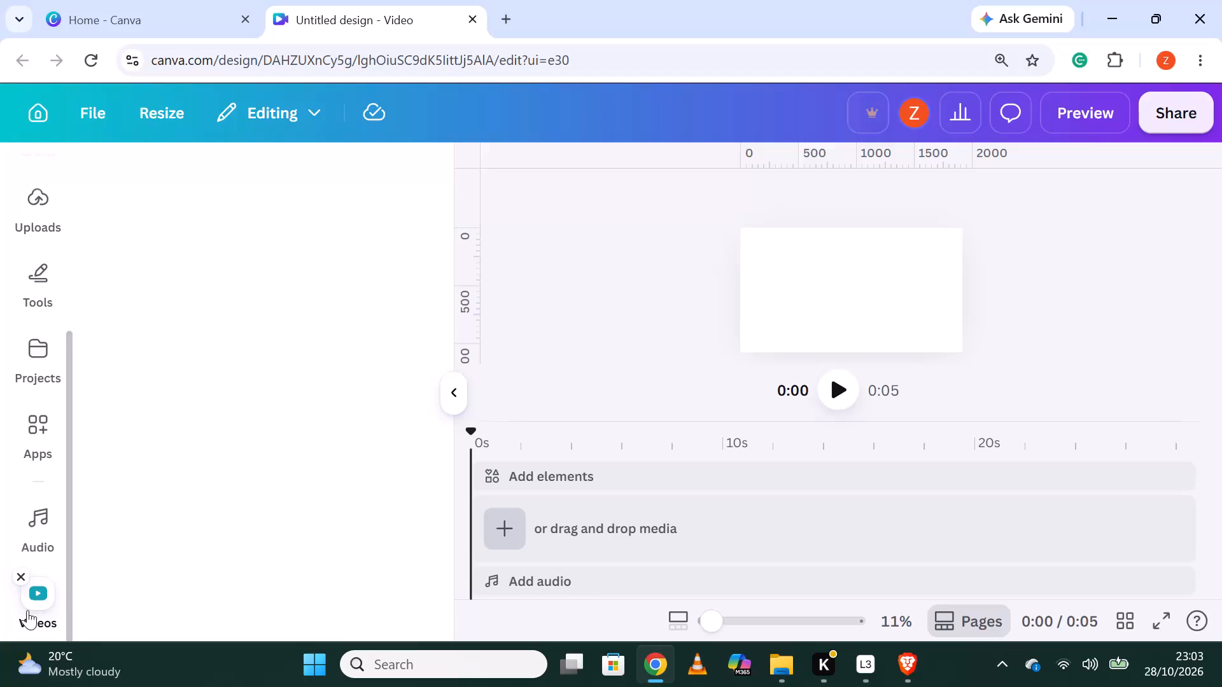
Apply the "Welcome to My Channel" page of the Pink Pastel Cute Doodle Animated Welcome YouTube Intro Video template to the blank design.
scroll(31, 349, up, 3)
scroll(31, 349, down, 5)
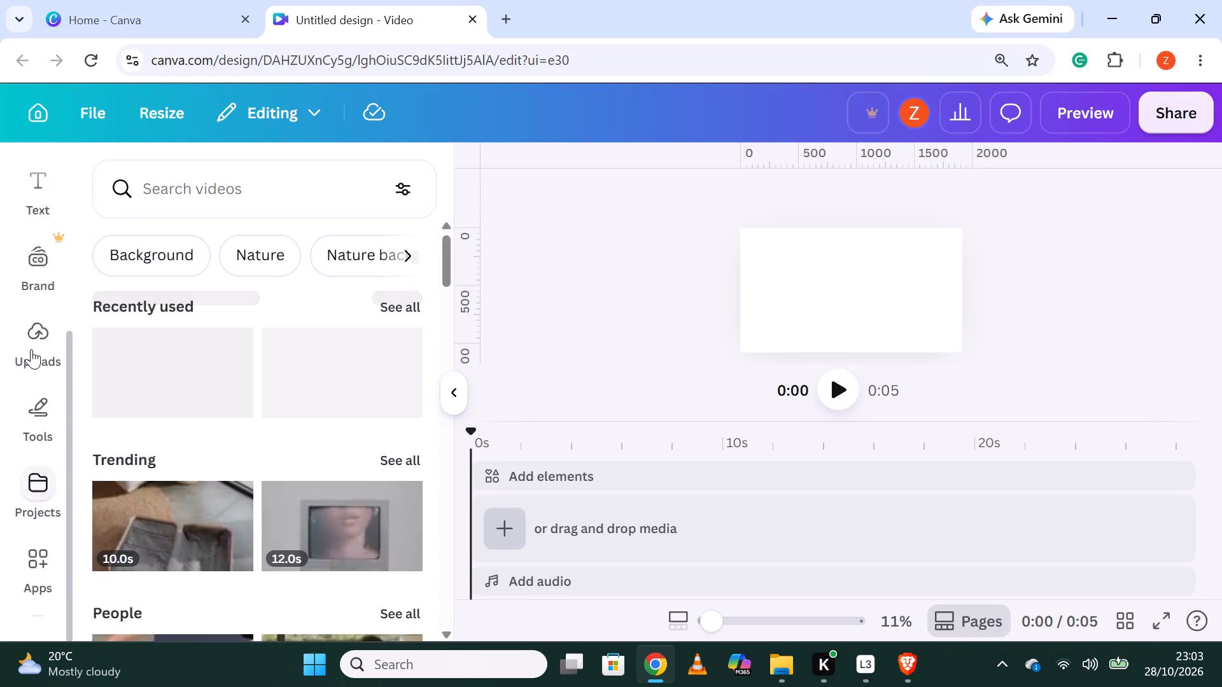
scroll(31, 349, up, 6)
click(27, 181)
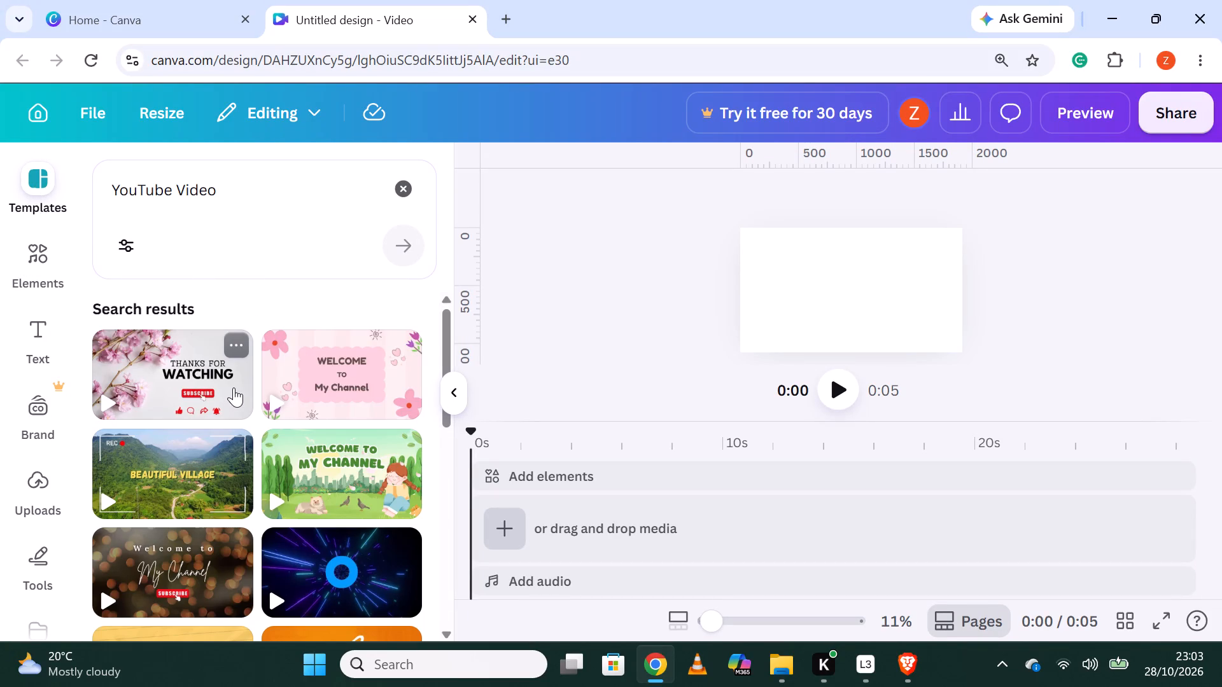
click(361, 405)
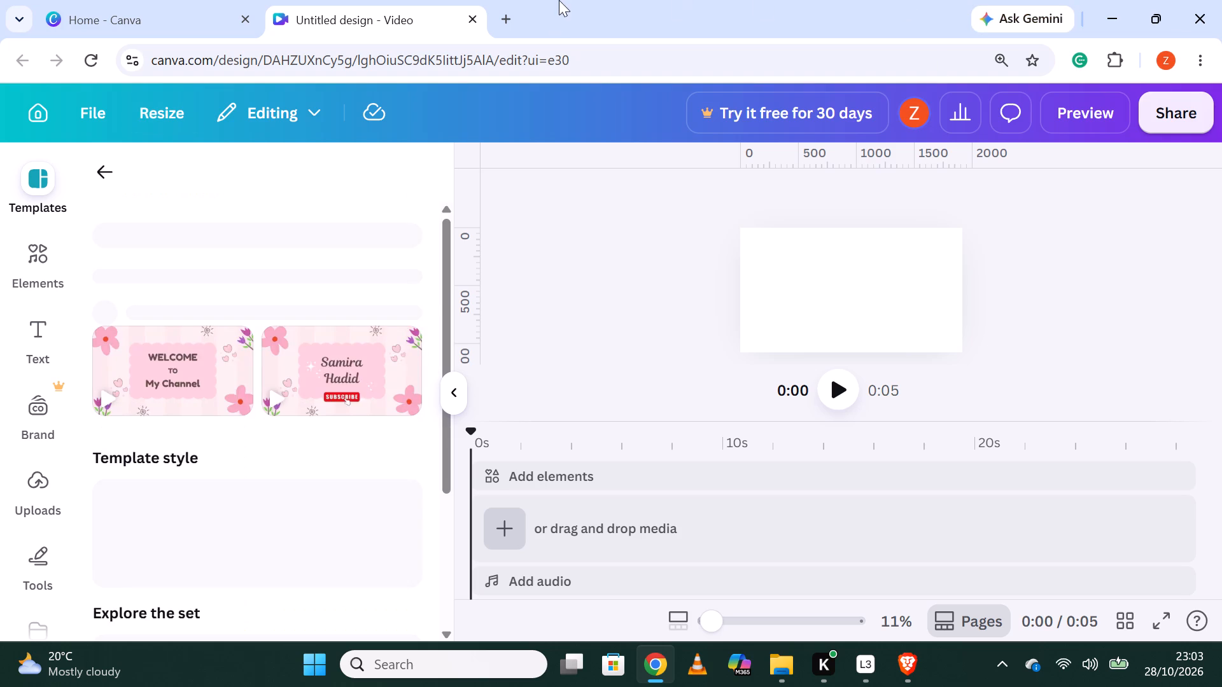
scroll(972, 25, down, 1)
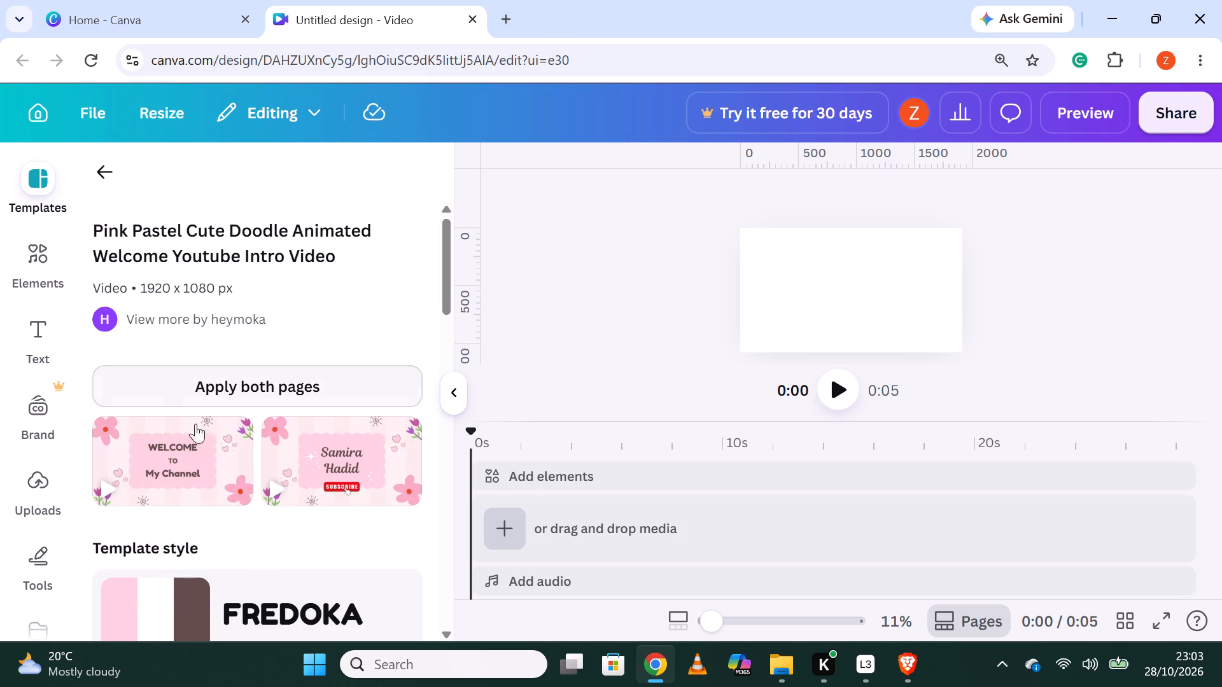
click(202, 462)
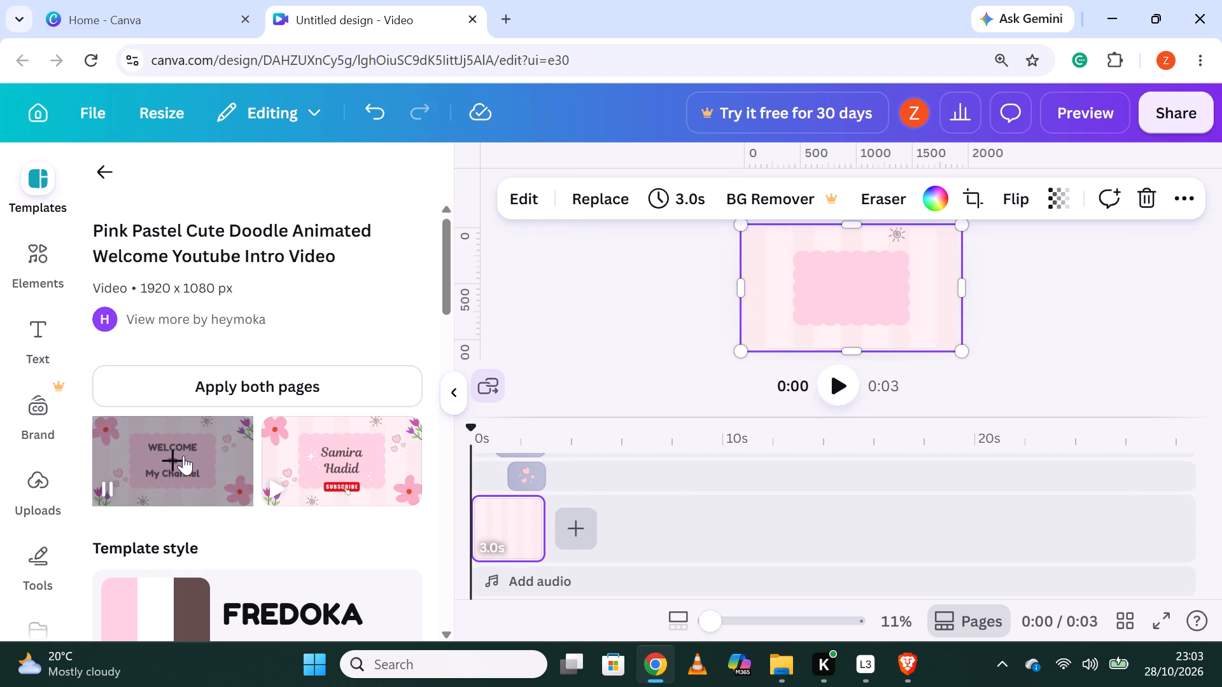
Search the stock video library for "cute background".
scroll(166, 555, down, 3)
scroll(87, 584, down, 12)
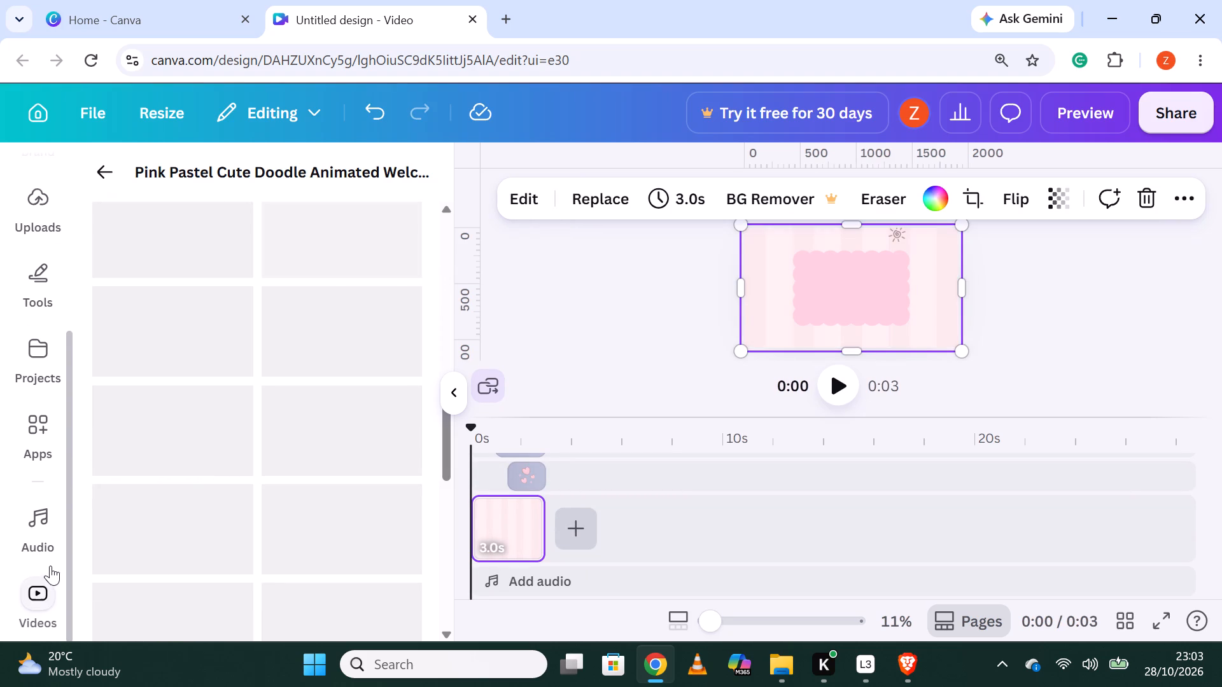
click(36, 600)
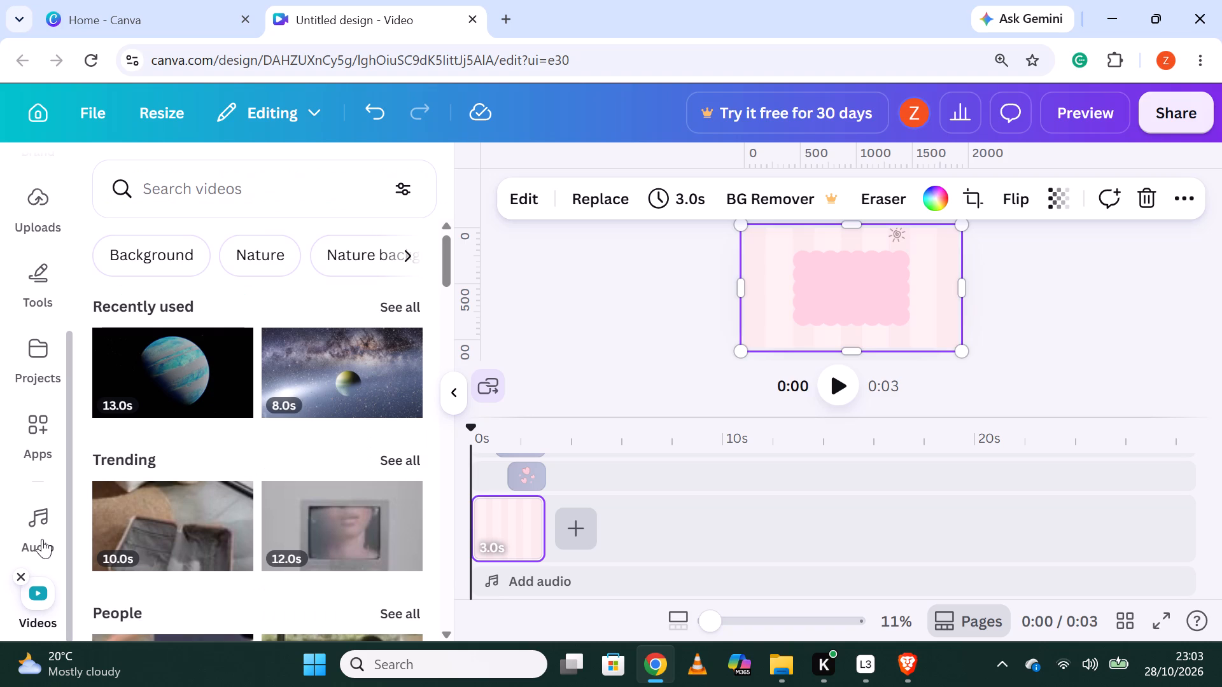
scroll(216, 529, down, 4)
click(294, 184)
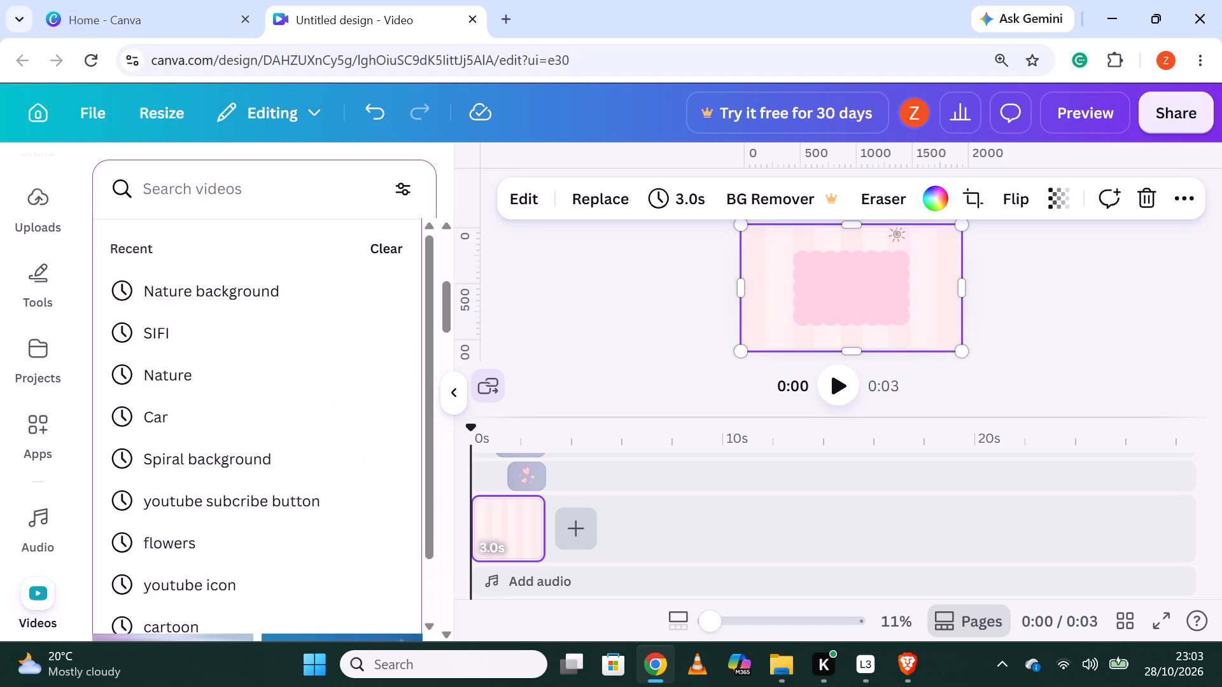
text(cute)
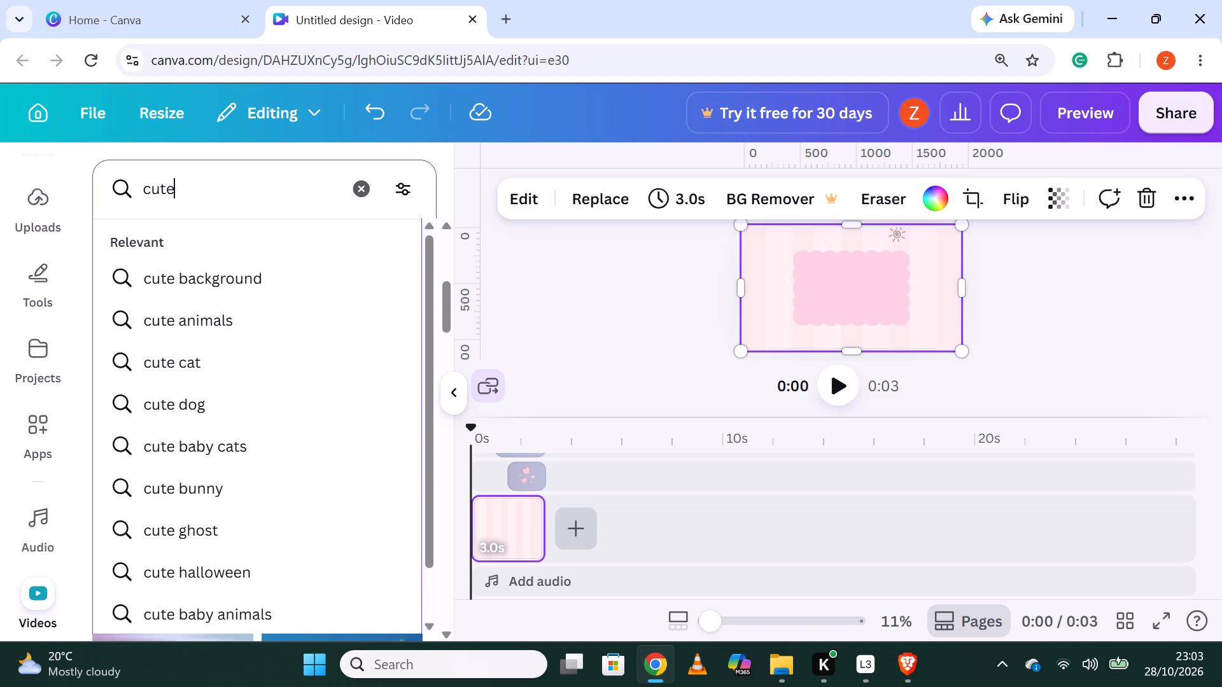
click(276, 281)
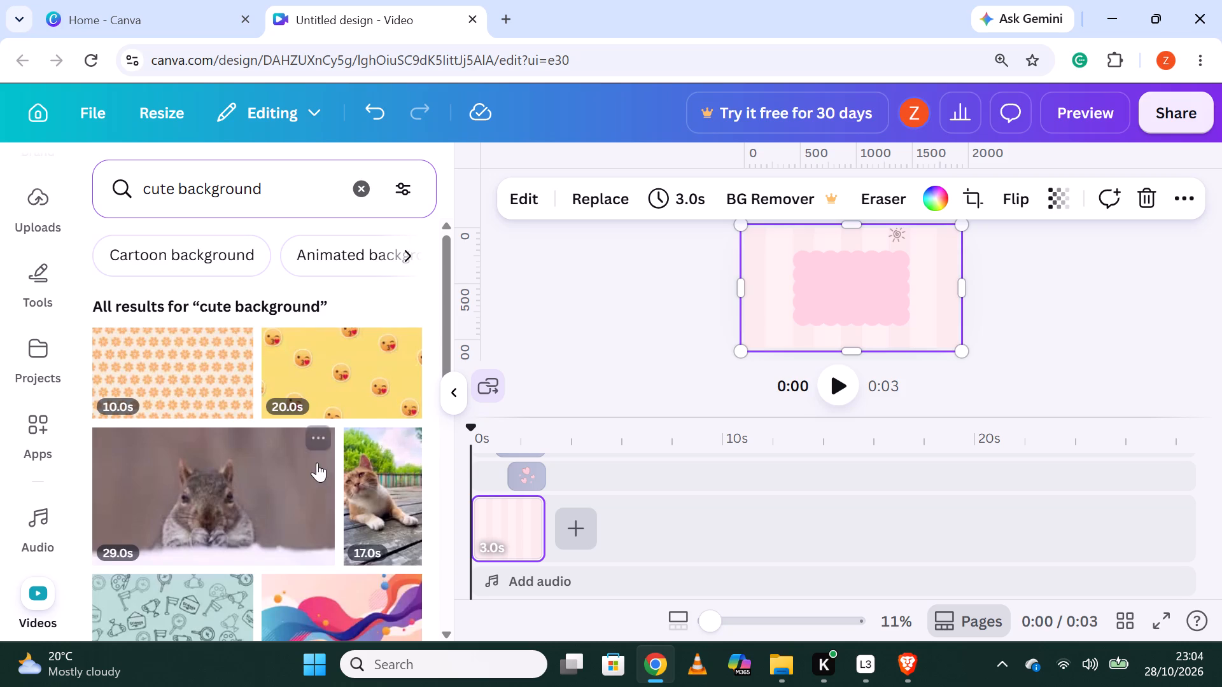
Add the 10-second teal doodle pattern video to the timeline directly after the welcome clip.
scroll(317, 462, down, 2)
drag(129, 448, 409, 426)
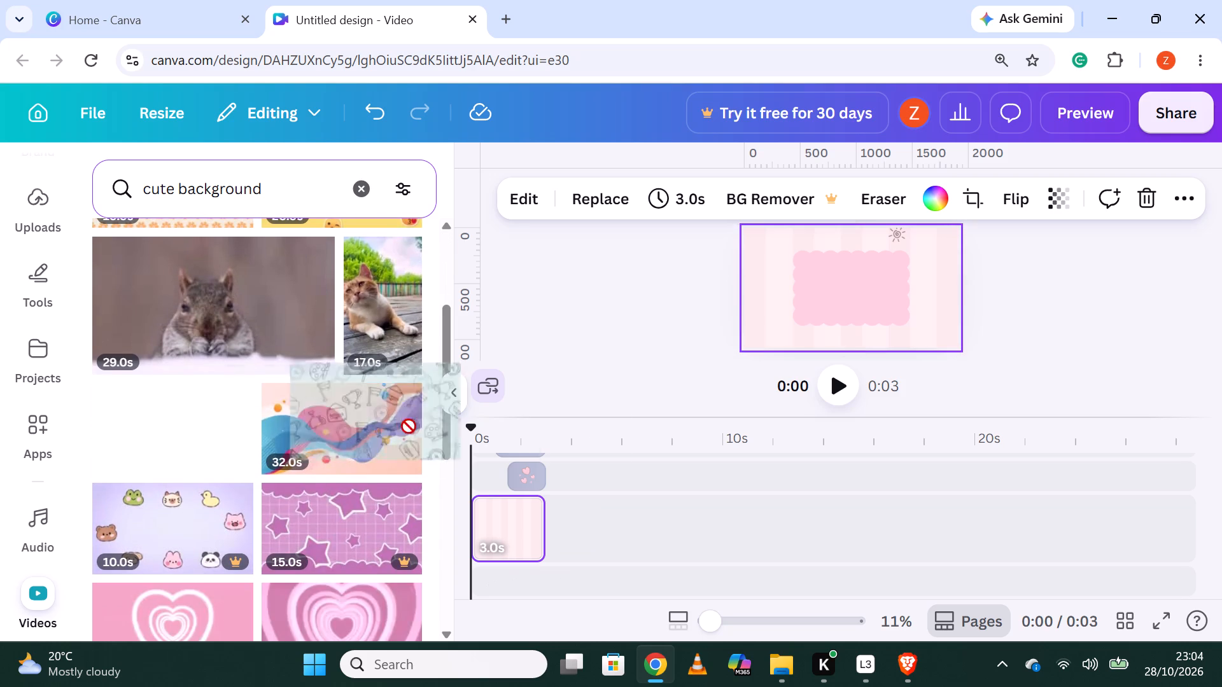
drag(409, 426, 592, 524)
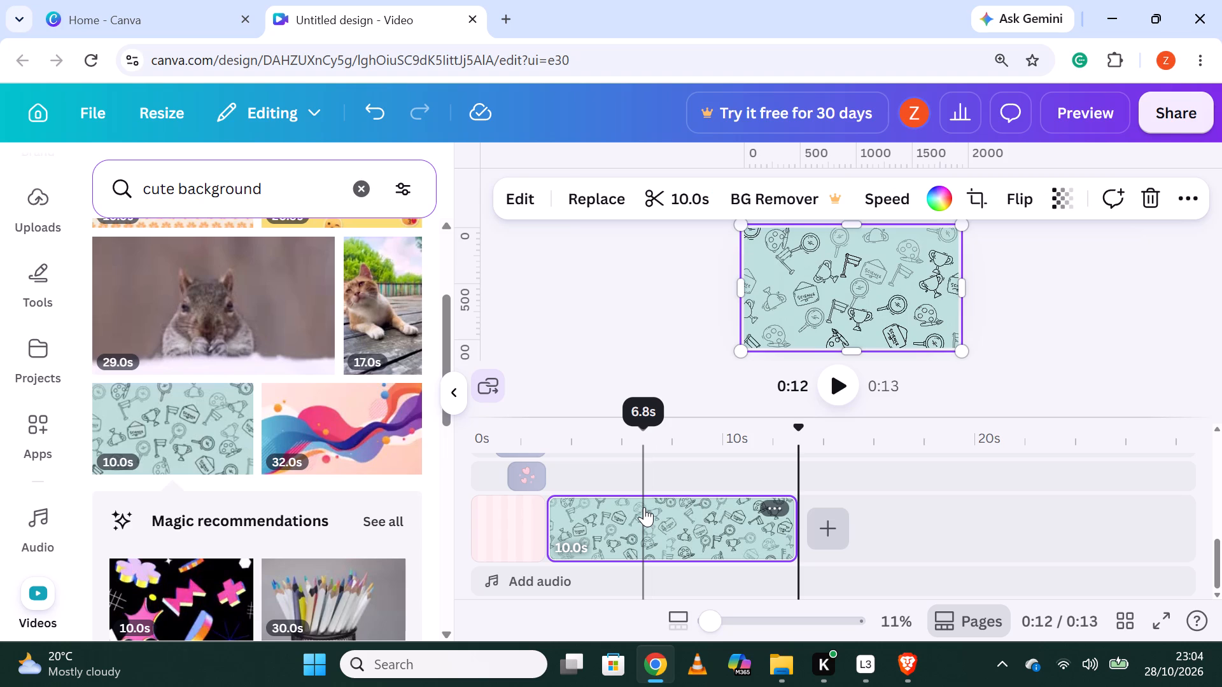
Add the 10-second lilac animal-faces video to the timeline after the teal doodle clip.
scroll(302, 559, down, 3)
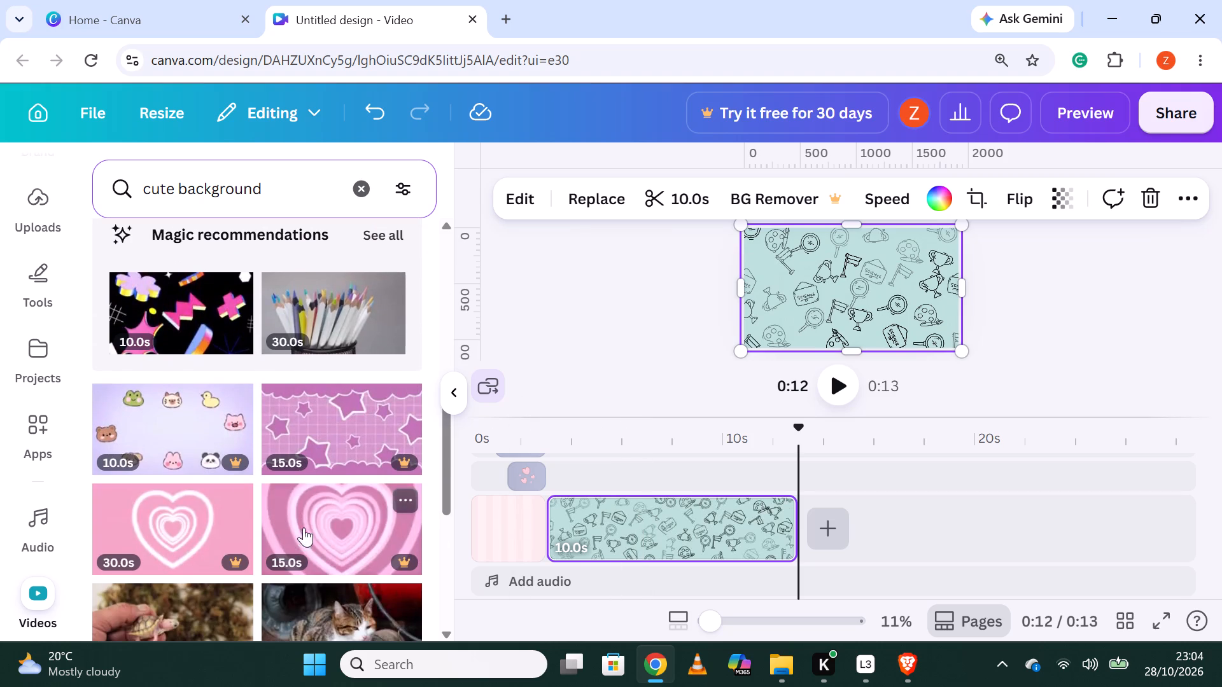
drag(168, 452, 866, 529)
click(866, 529)
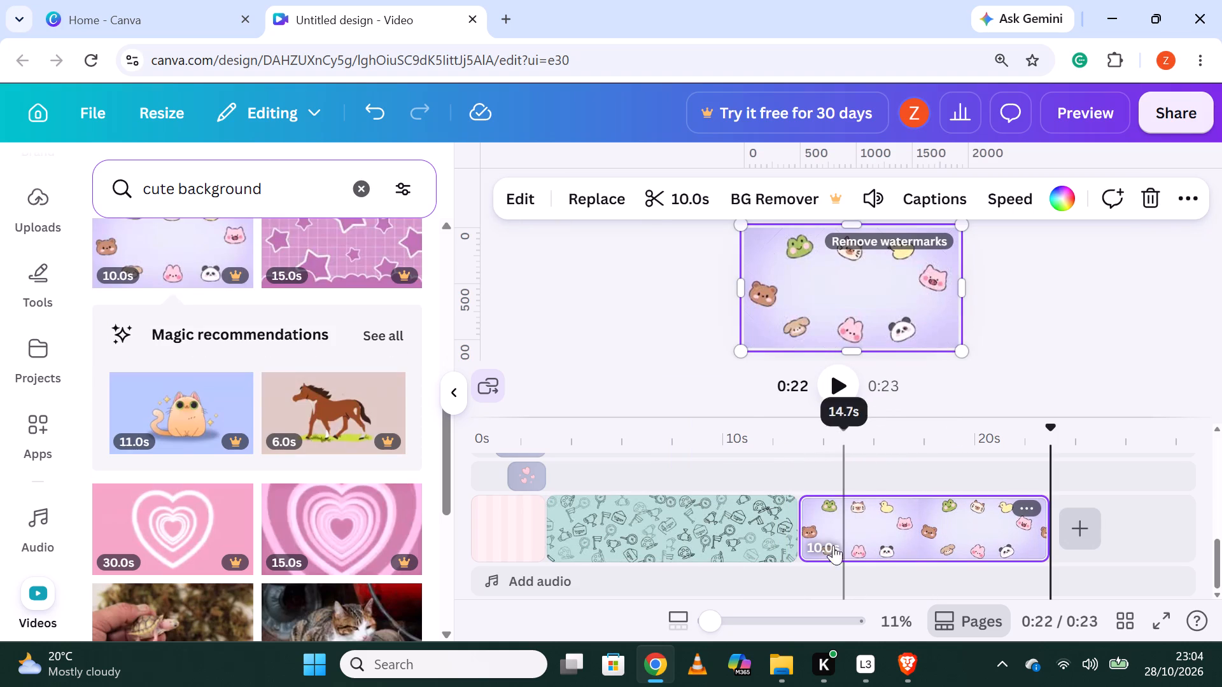
Play back the video from near the start of the welcome clip.
click(515, 525)
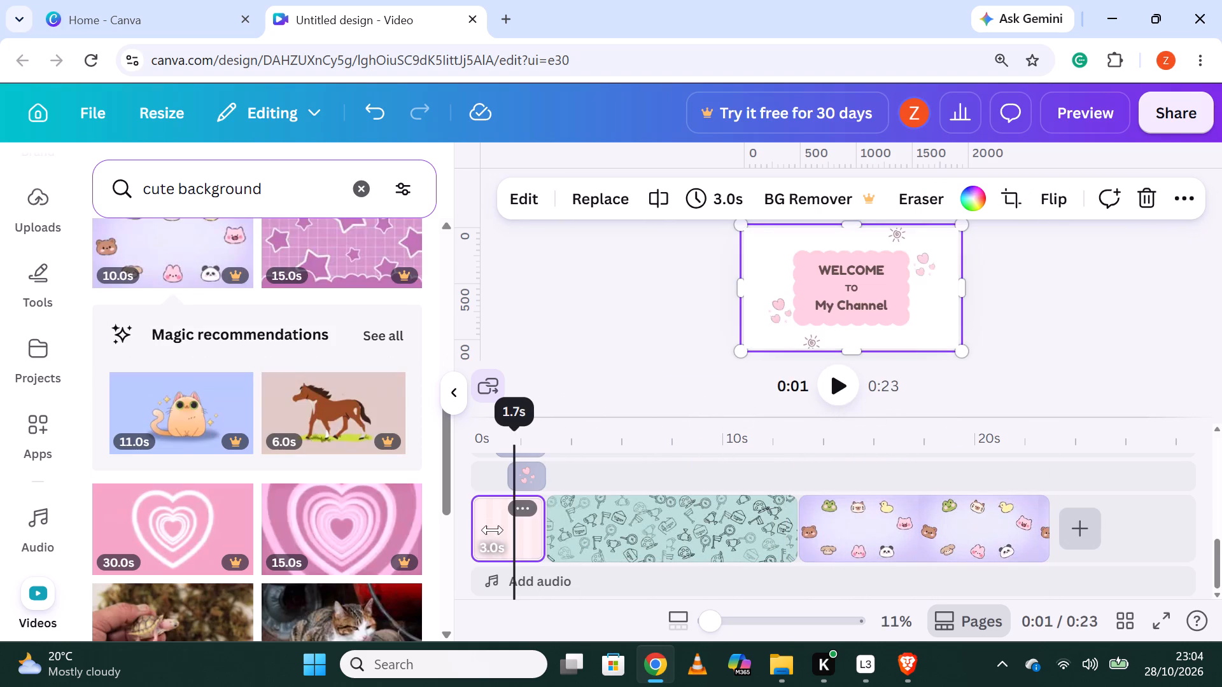
click(489, 530)
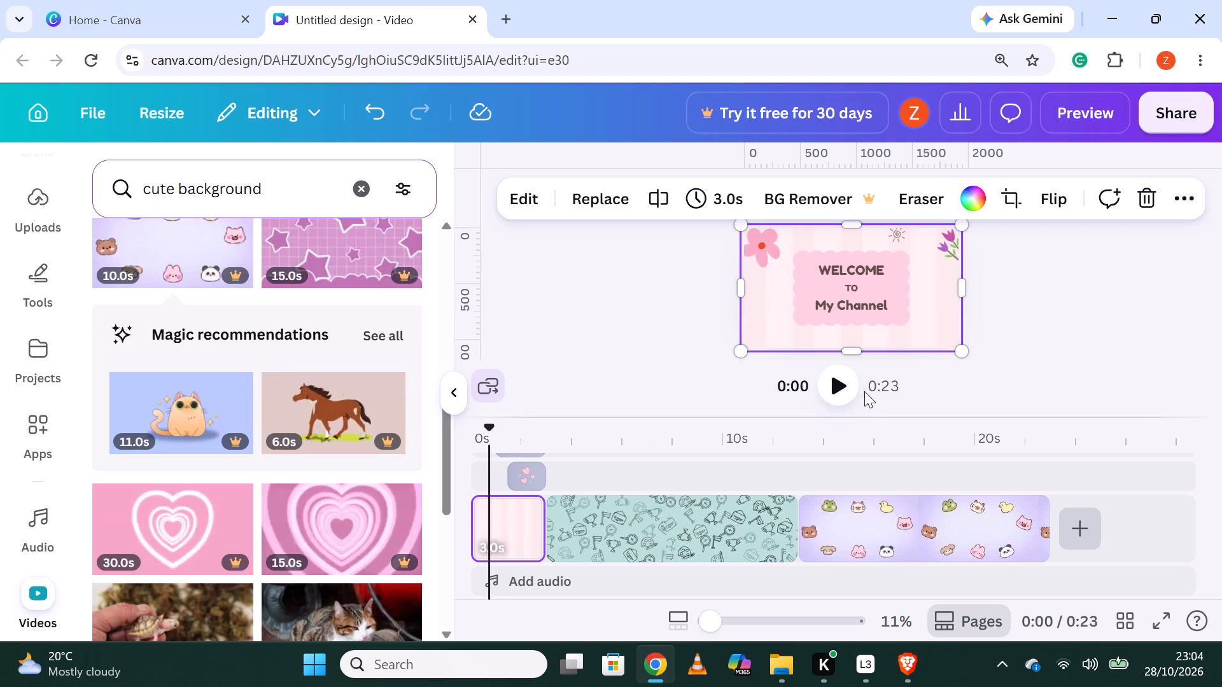
click(855, 387)
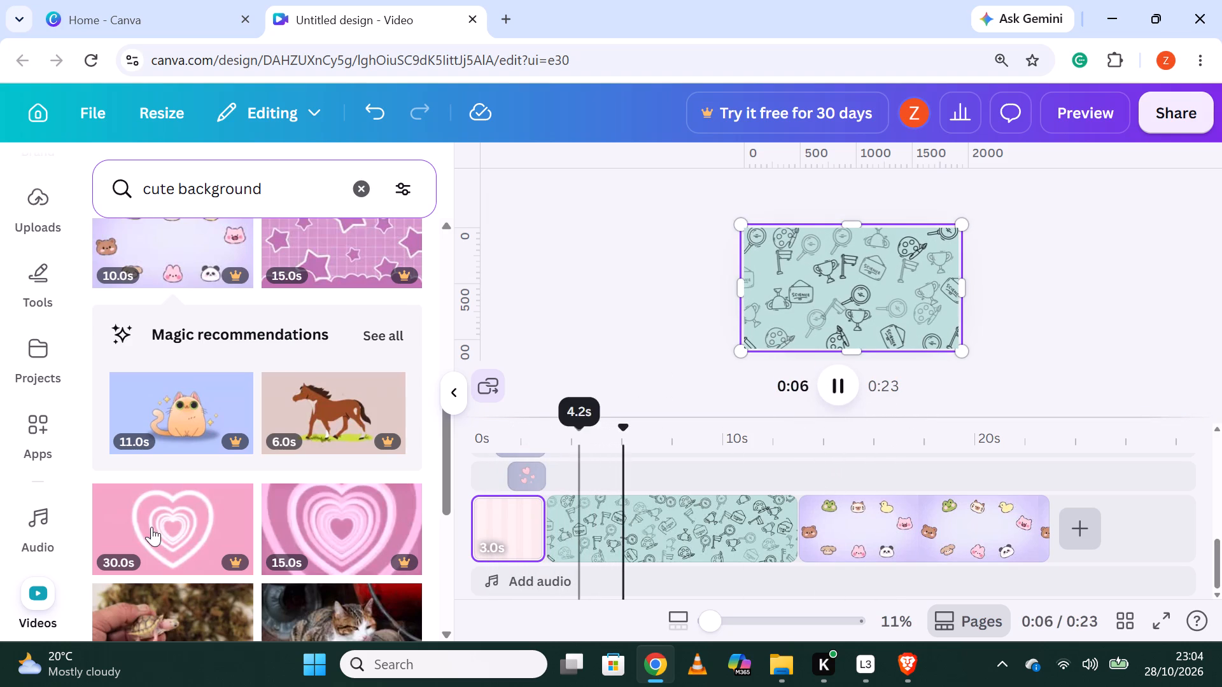
Add the 30-second pink heart video to the end of the timeline, after the animal-faces clip.
scroll(231, 534, down, 1)
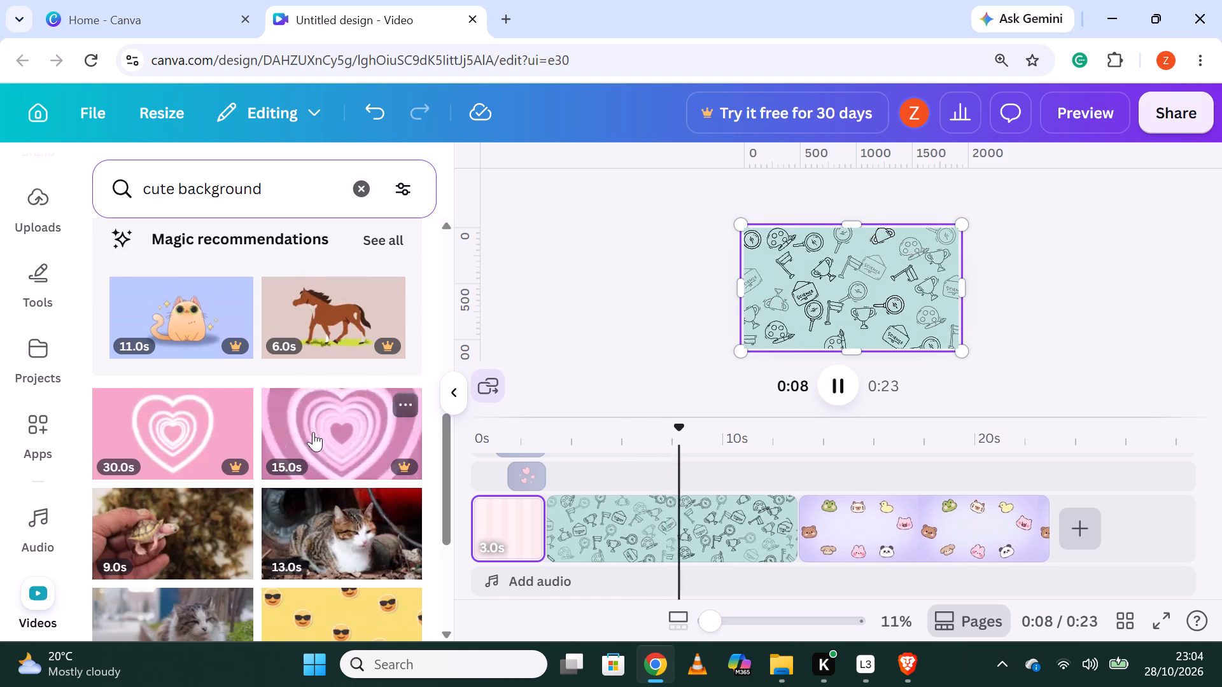
drag(214, 428, 1148, 519)
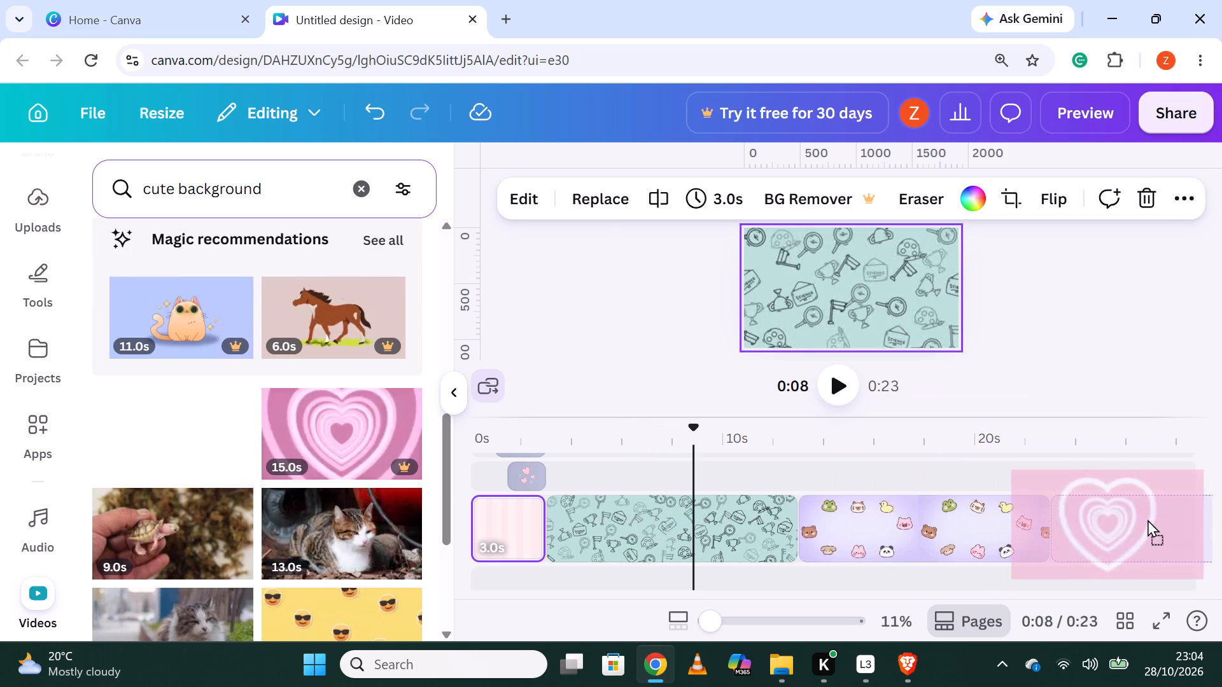
drag(1148, 519, 1158, 525)
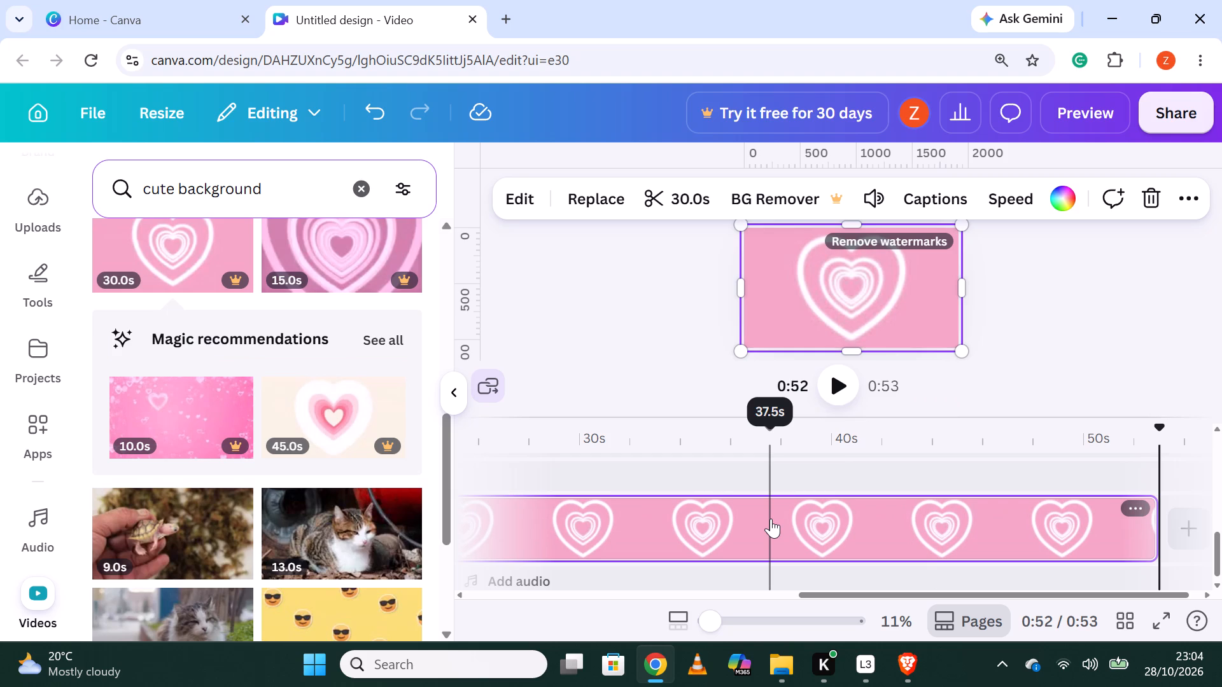
Play back the video from within the animal-faces clip into the pink heart clip.
scroll(771, 518, down, 1)
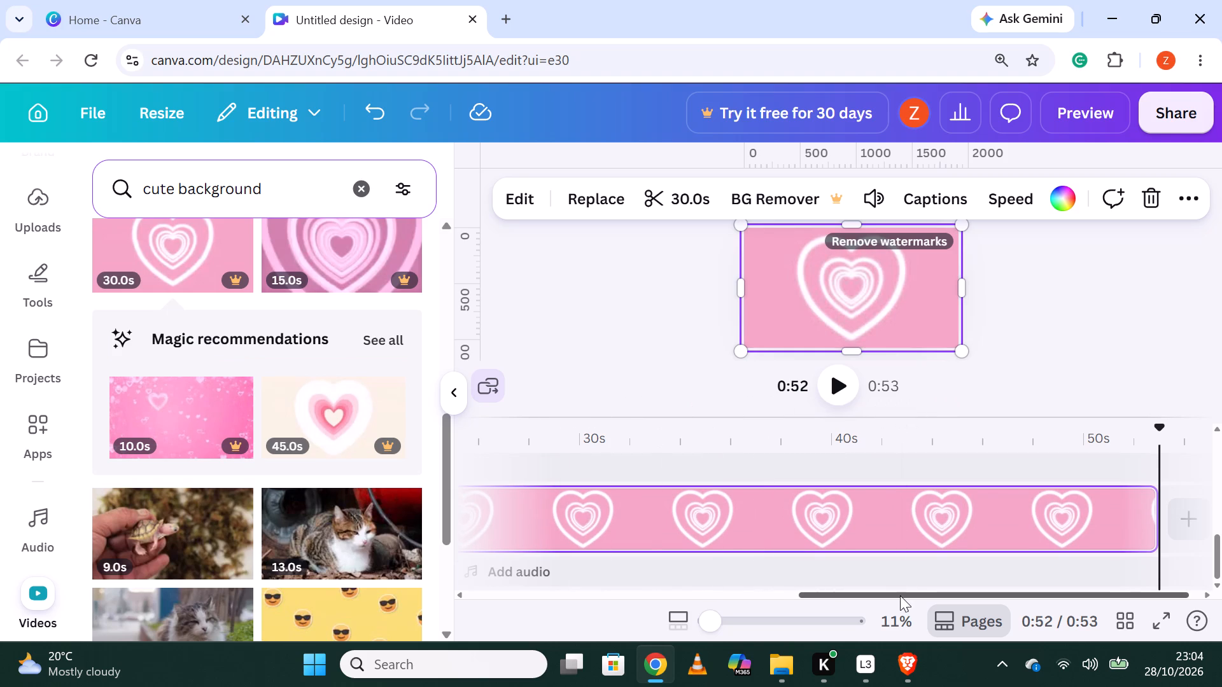
drag(900, 595, 787, 584)
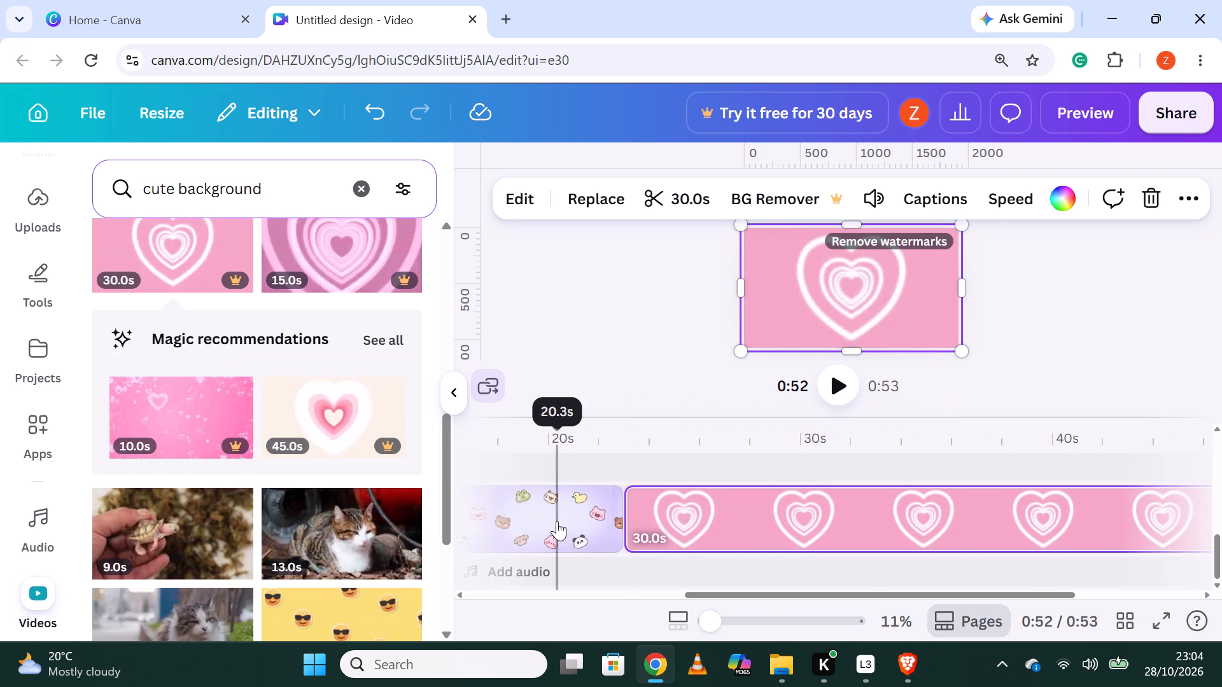
click(557, 521)
click(843, 386)
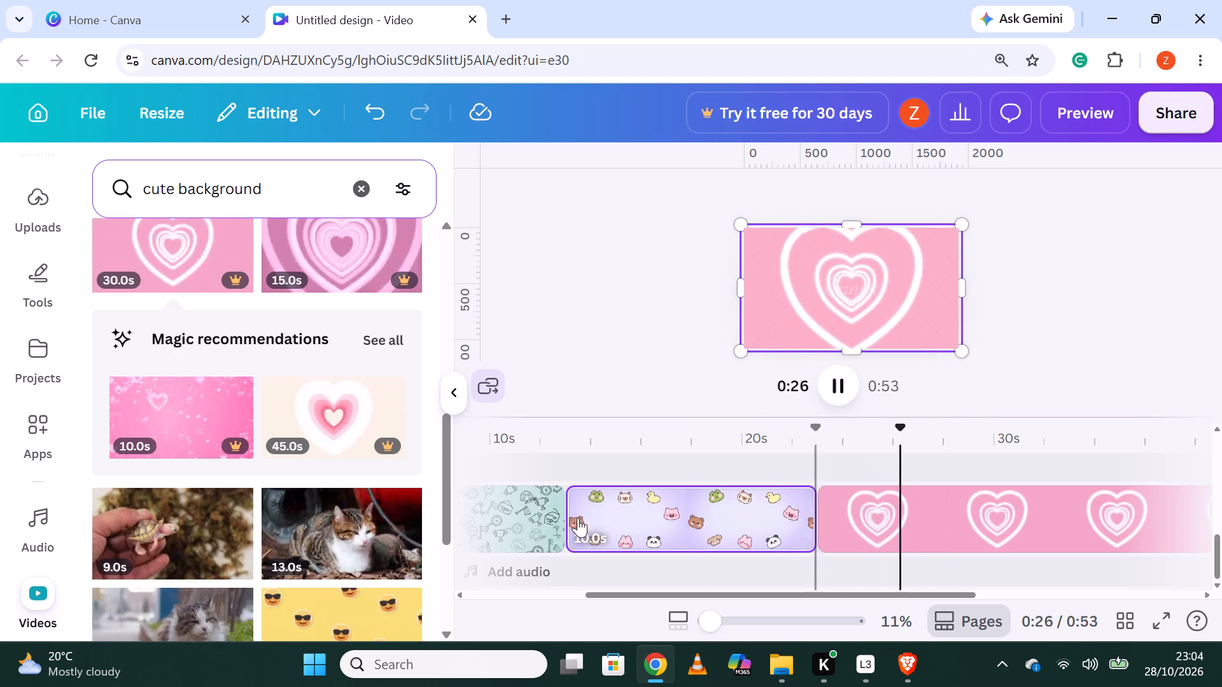
Place the 20-second yellow sunglasses-emoji video as an overlay track above the main clips, spanning the animal-faces clip.
scroll(268, 531, down, 2)
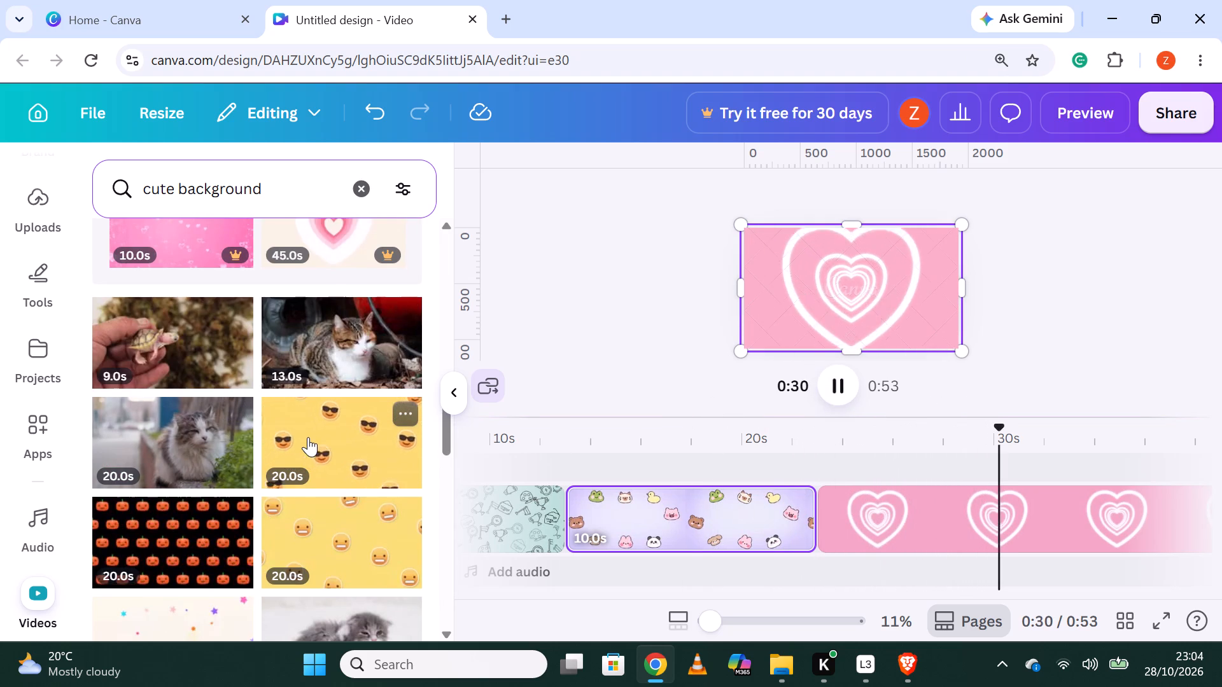
drag(308, 437, 807, 457)
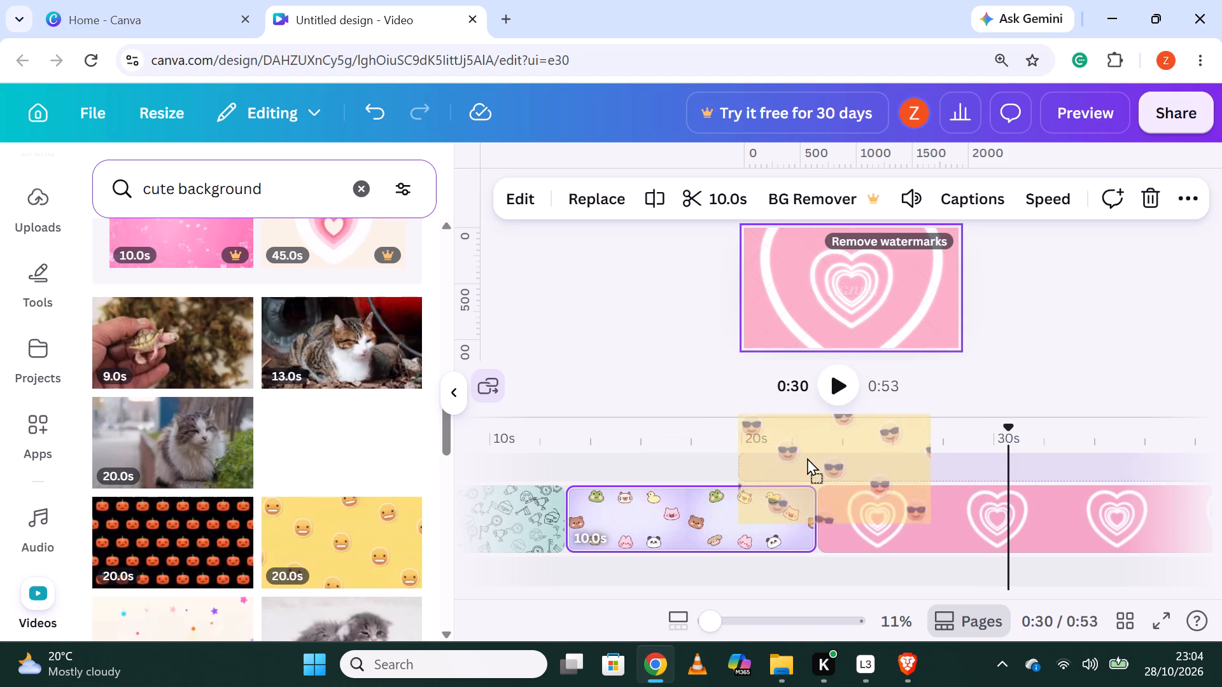
drag(807, 457, 587, 466)
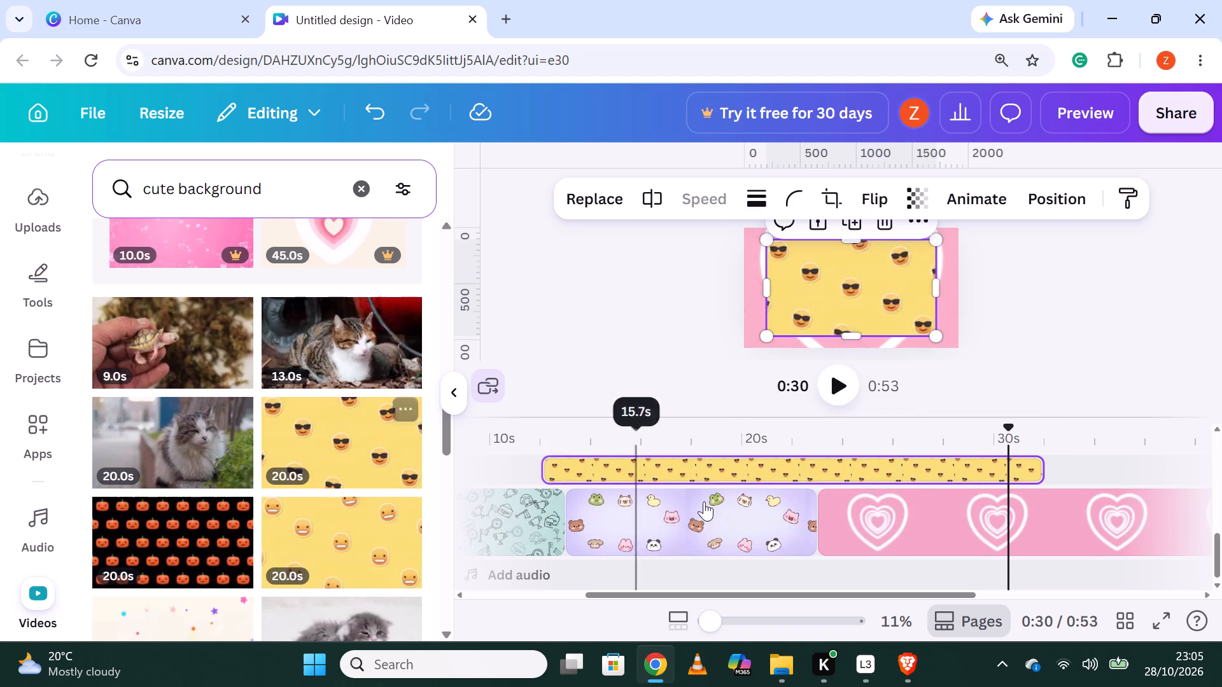
Add a Flow transition between the teal doodle clip and the animal-faces clip.
click(670, 520)
click(684, 518)
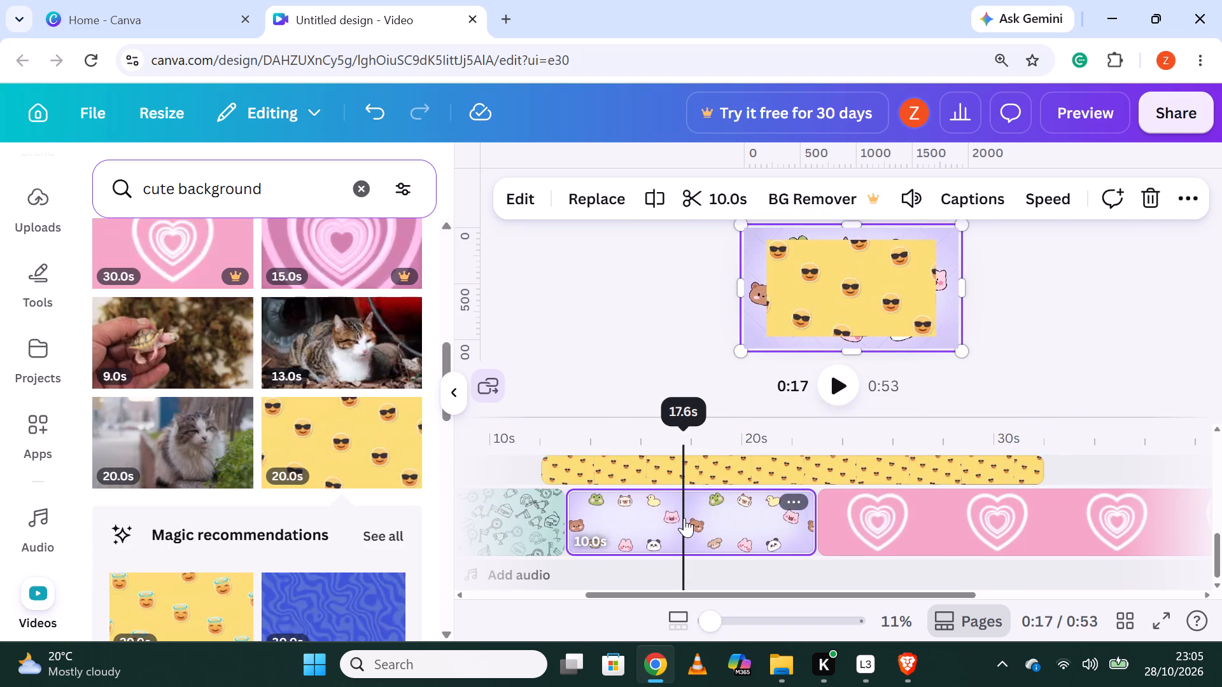
right_click(684, 517)
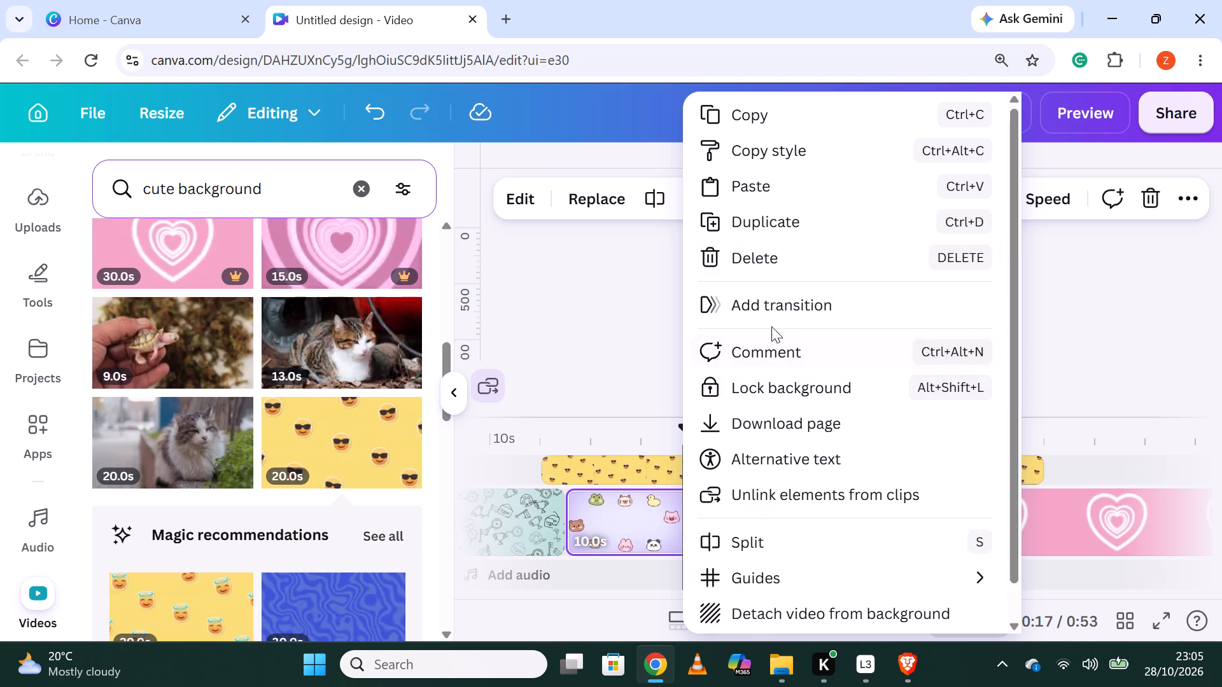
click(582, 563)
click(601, 528)
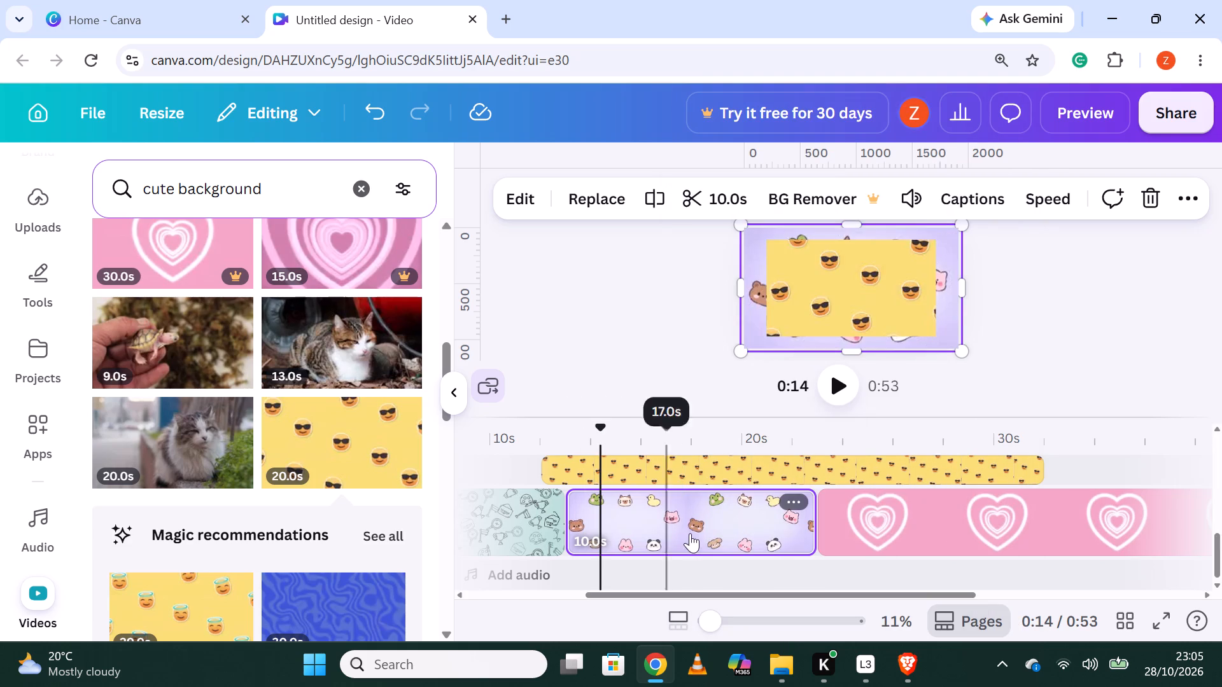
click(562, 518)
click(570, 524)
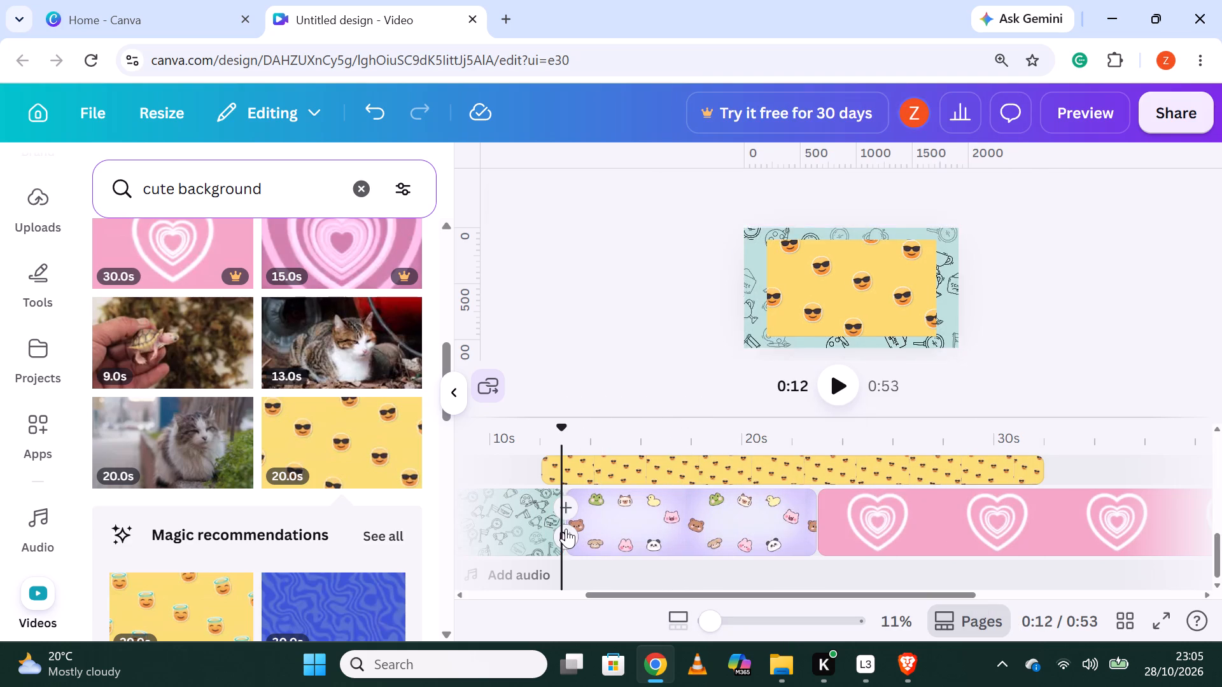
click(566, 531)
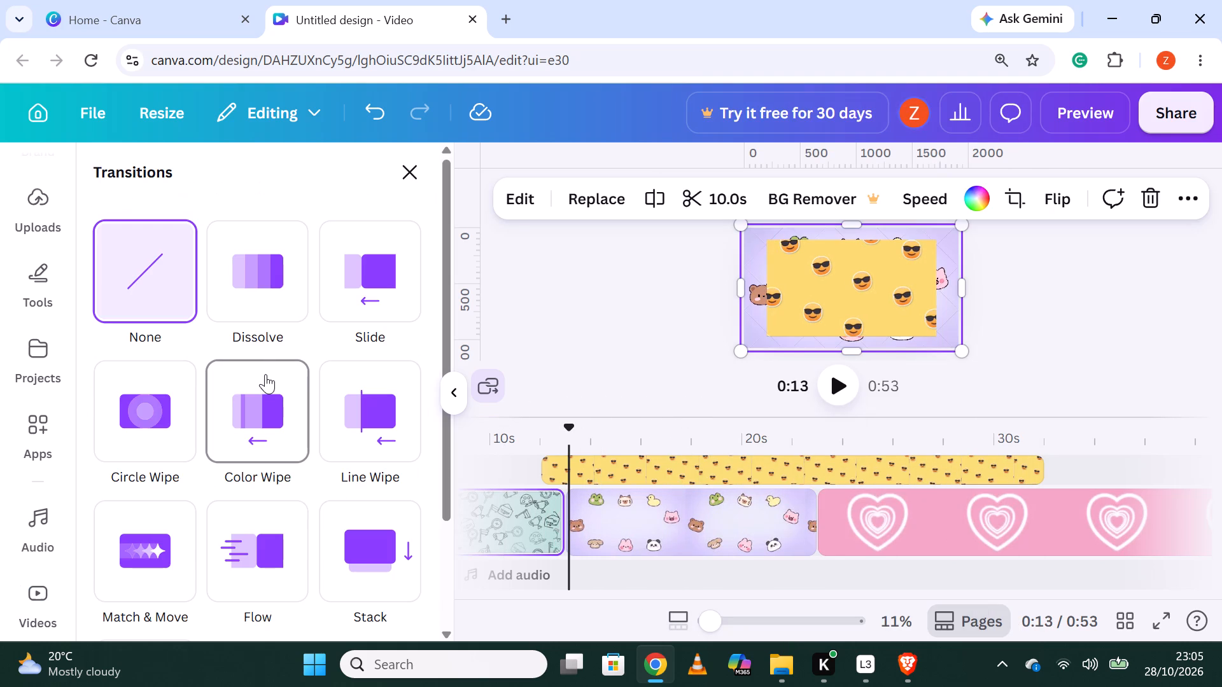
click(270, 556)
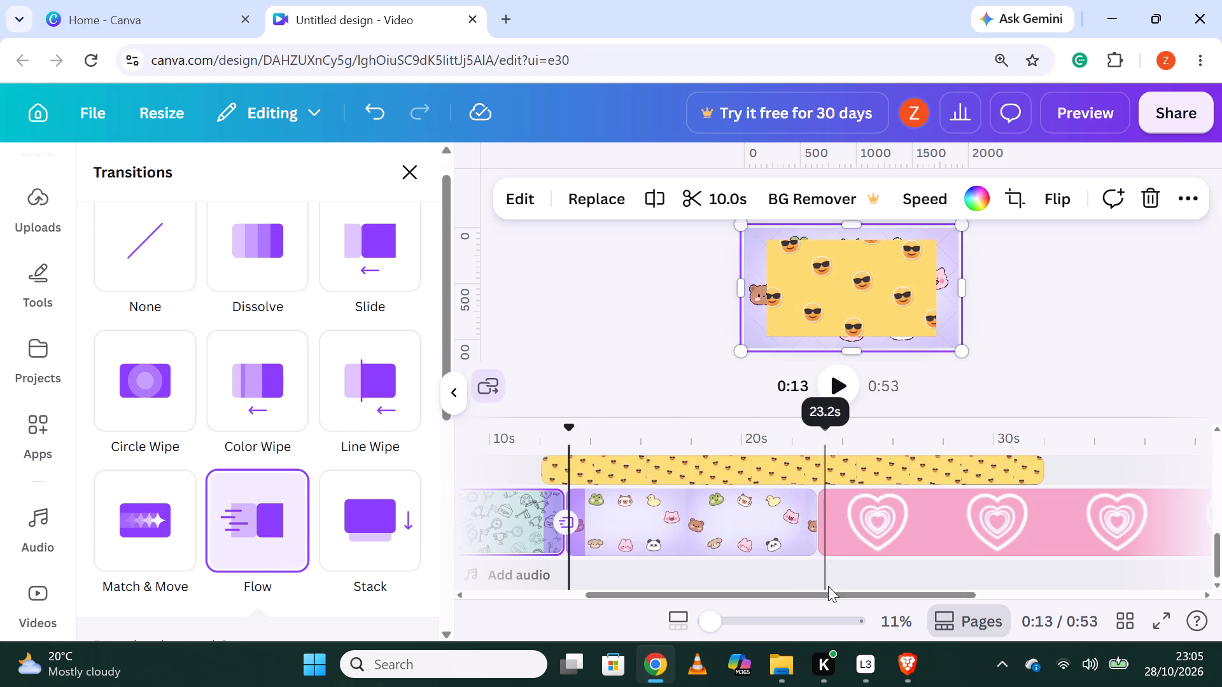
Add a Stack transition between the animal-faces clip and the pink heart clip.
click(818, 533)
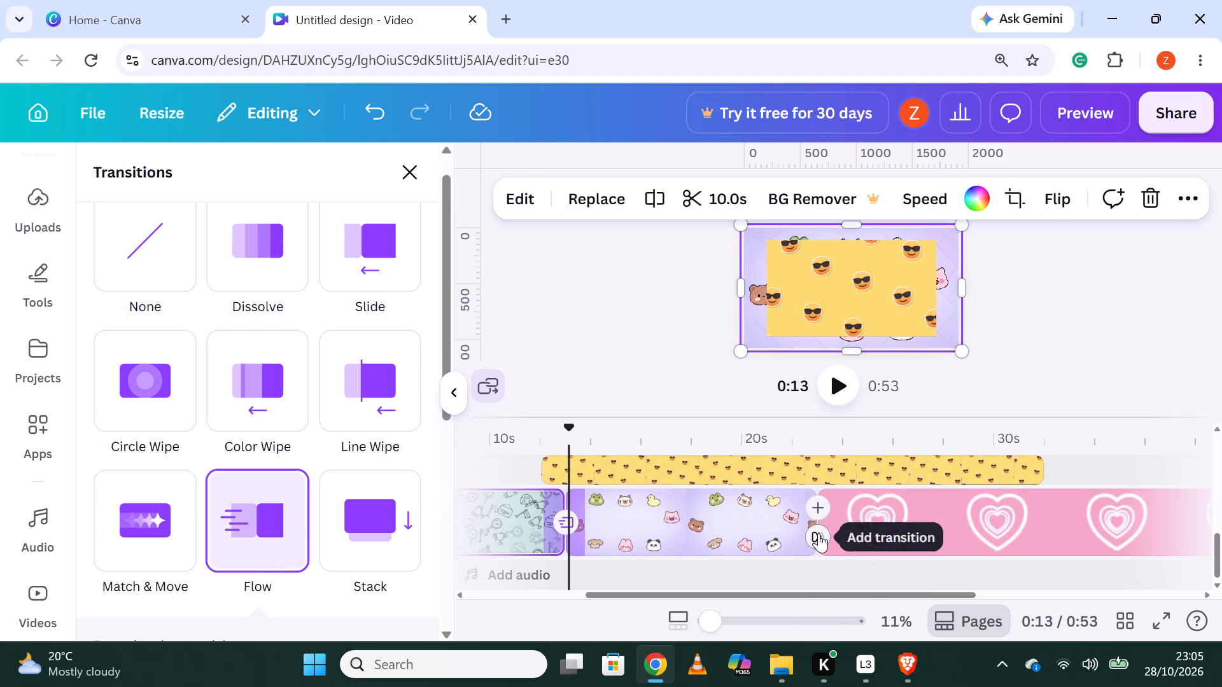
click(384, 527)
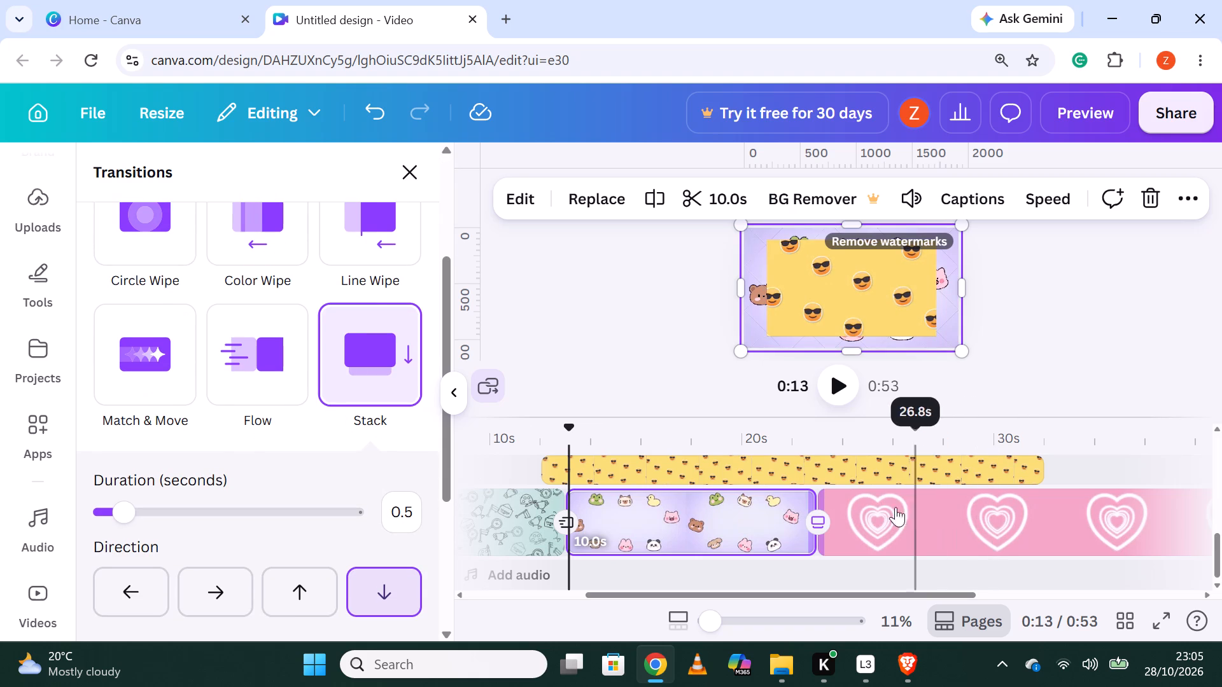
Add the 17-second orange cat video as a new clip after the pink heart clip, at the end of the timeline.
scroll(963, 515, down, 1)
drag(920, 595, 1038, 591)
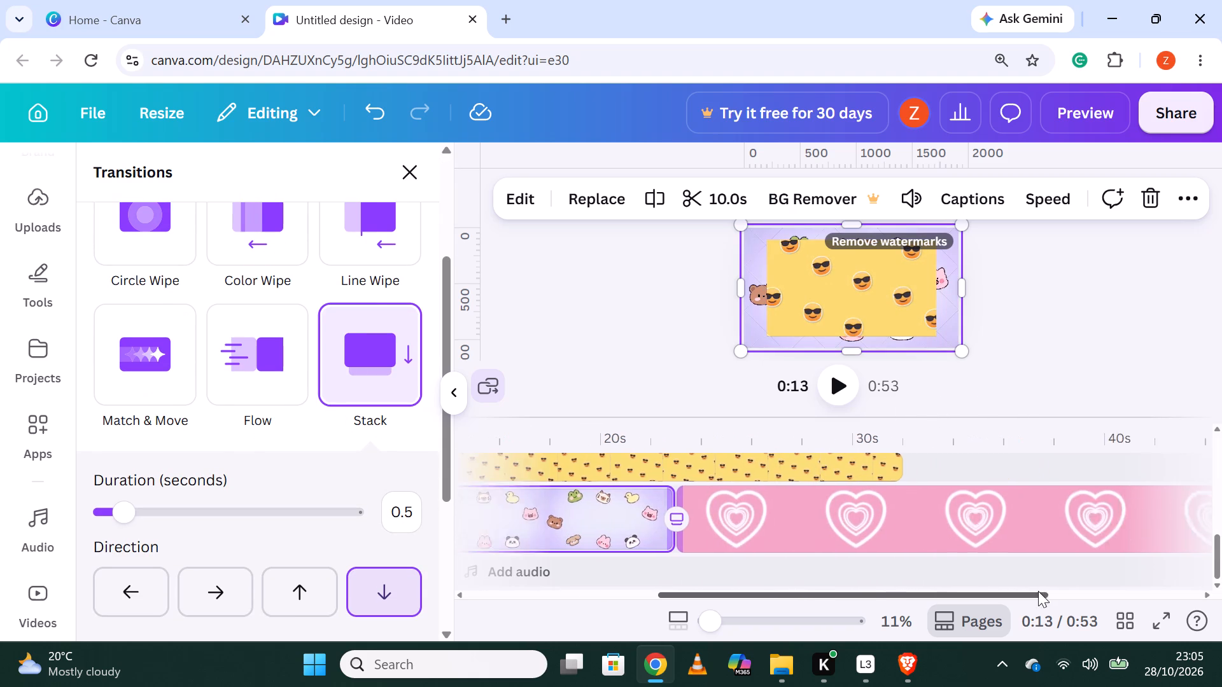
drag(1038, 591, 1221, 594)
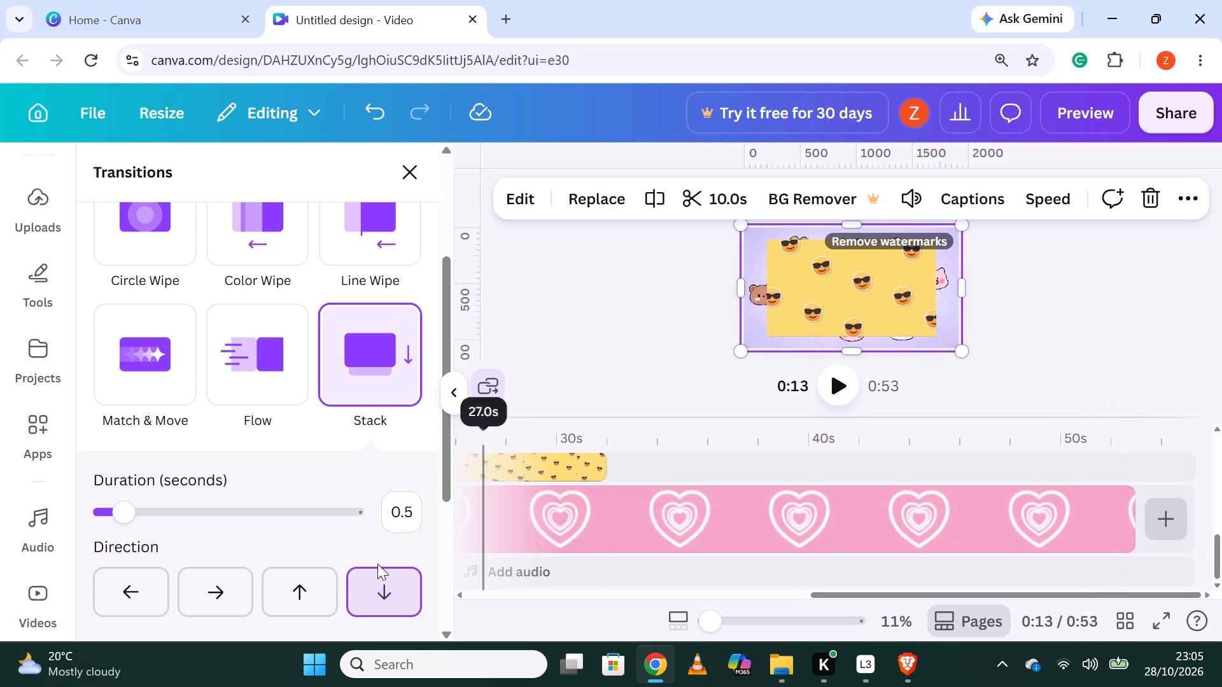
scroll(25, 554, down, 6)
click(50, 595)
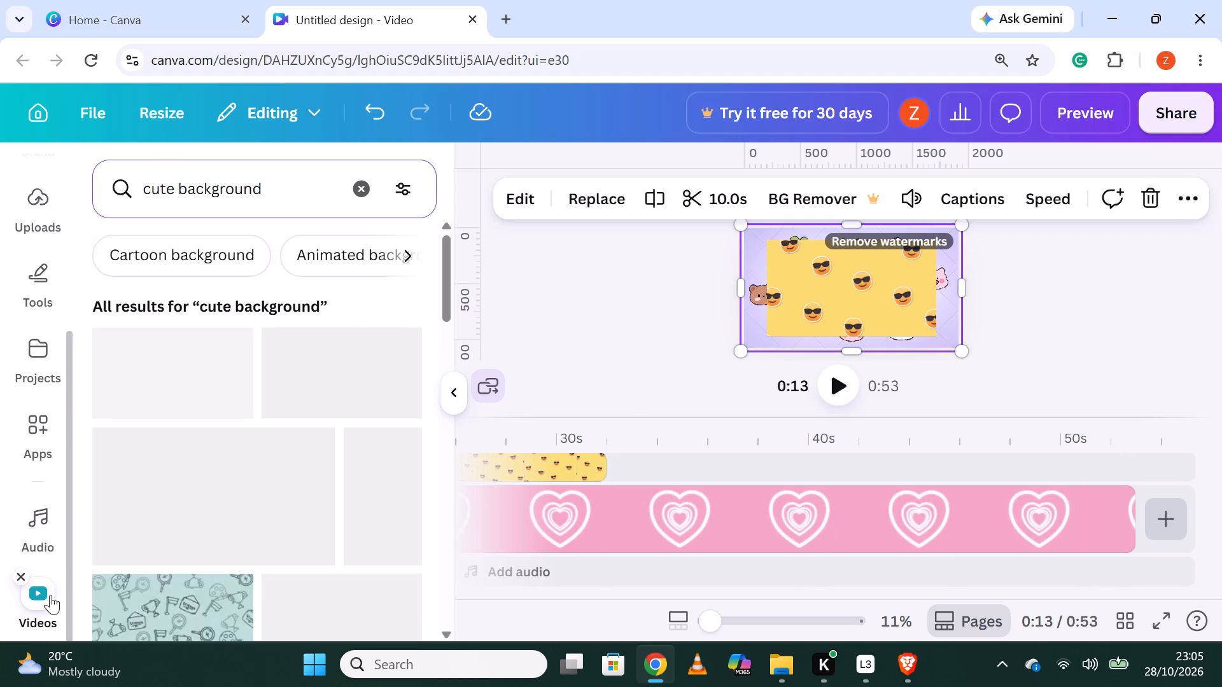
scroll(502, 373, down, 3)
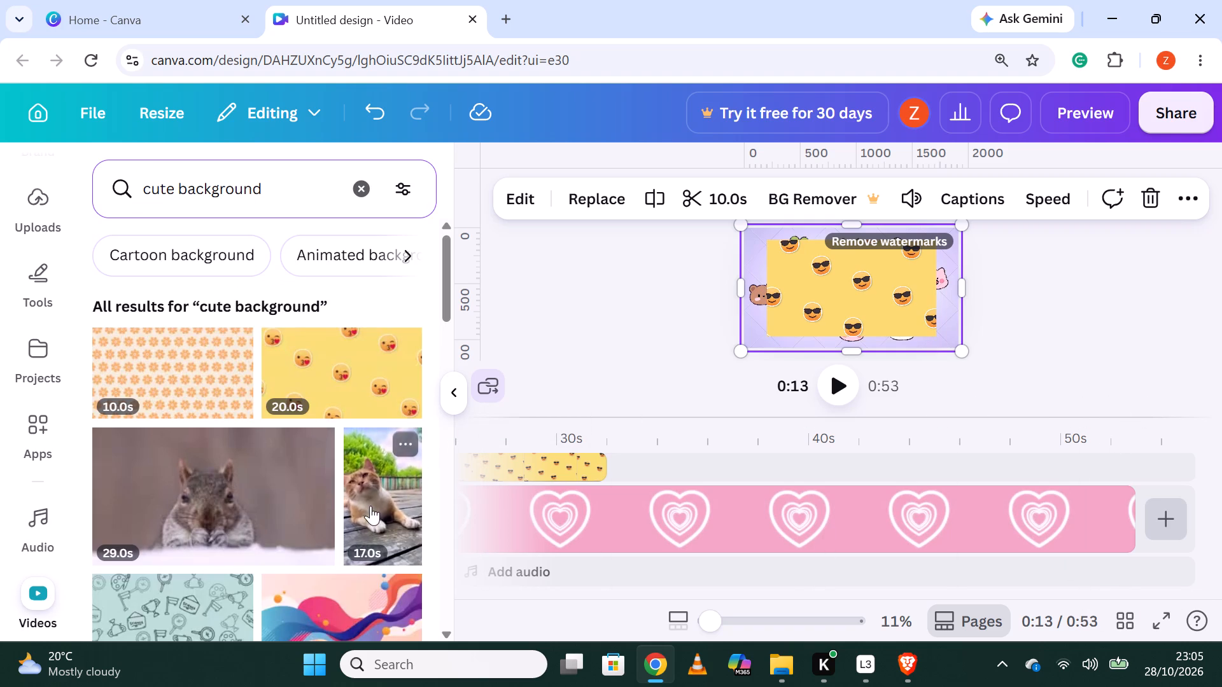
drag(370, 505, 1168, 513)
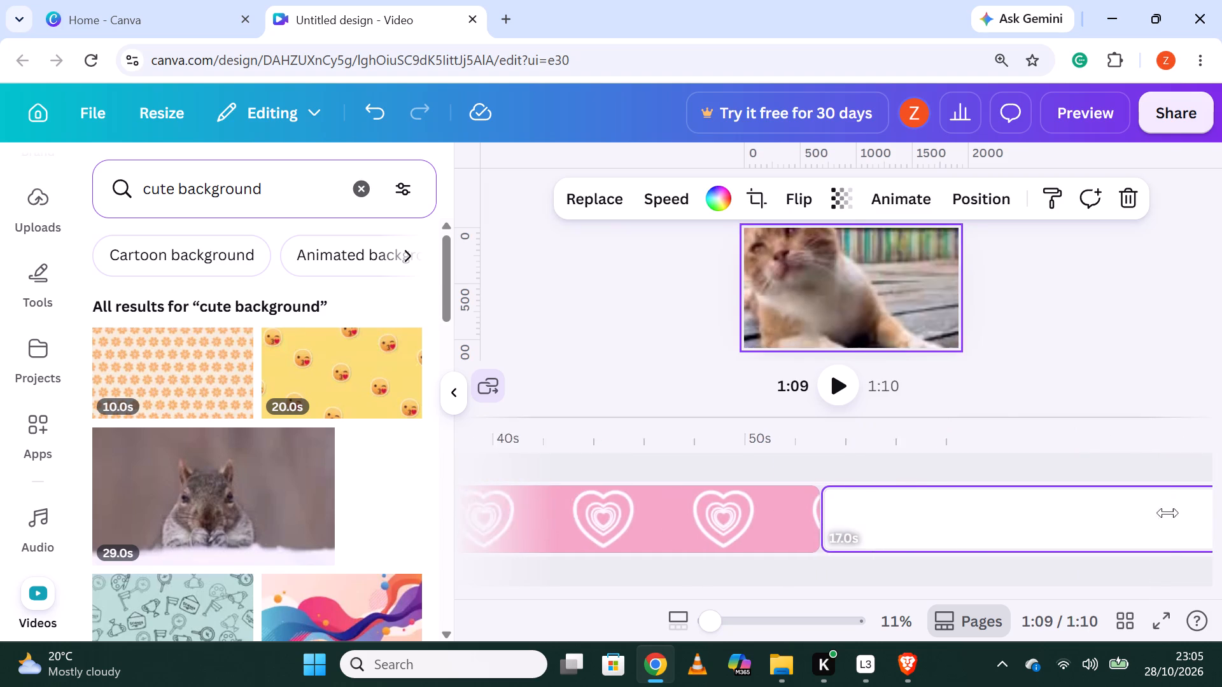
Play back the video from near the start of the orange cat clip.
click(775, 513)
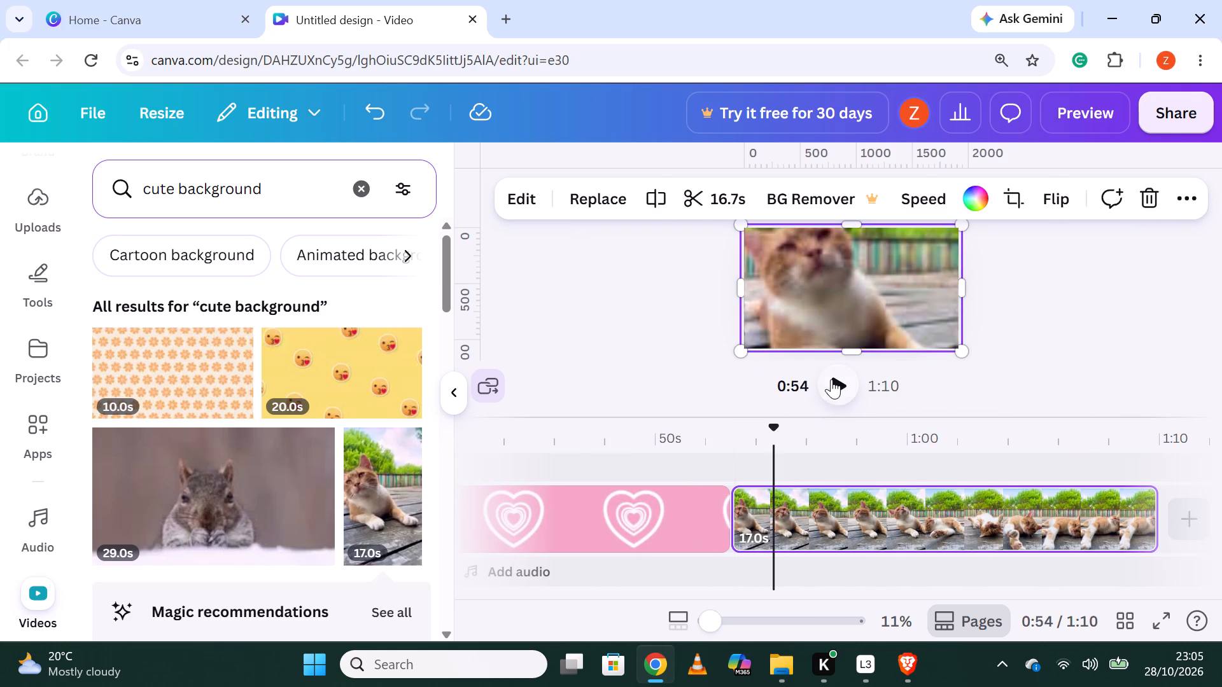
click(834, 376)
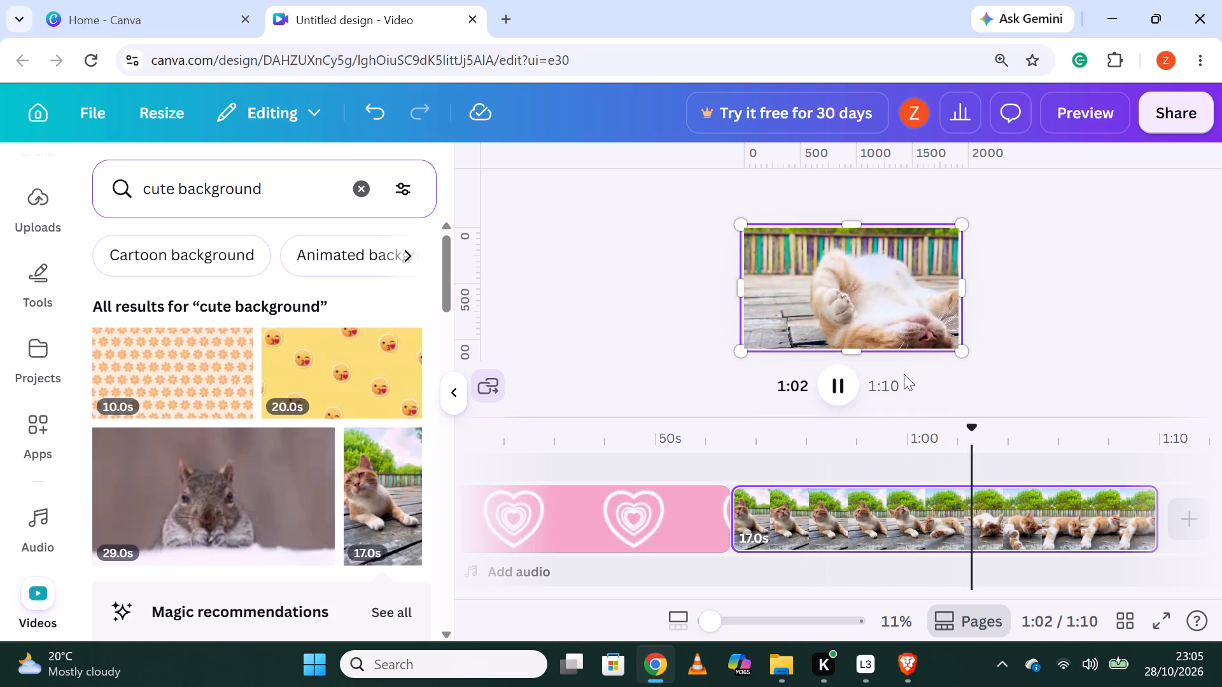
Add the 14-second recommended video of cats under a tree after the orange cat clip, ending the timeline.
scroll(333, 416, down, 3)
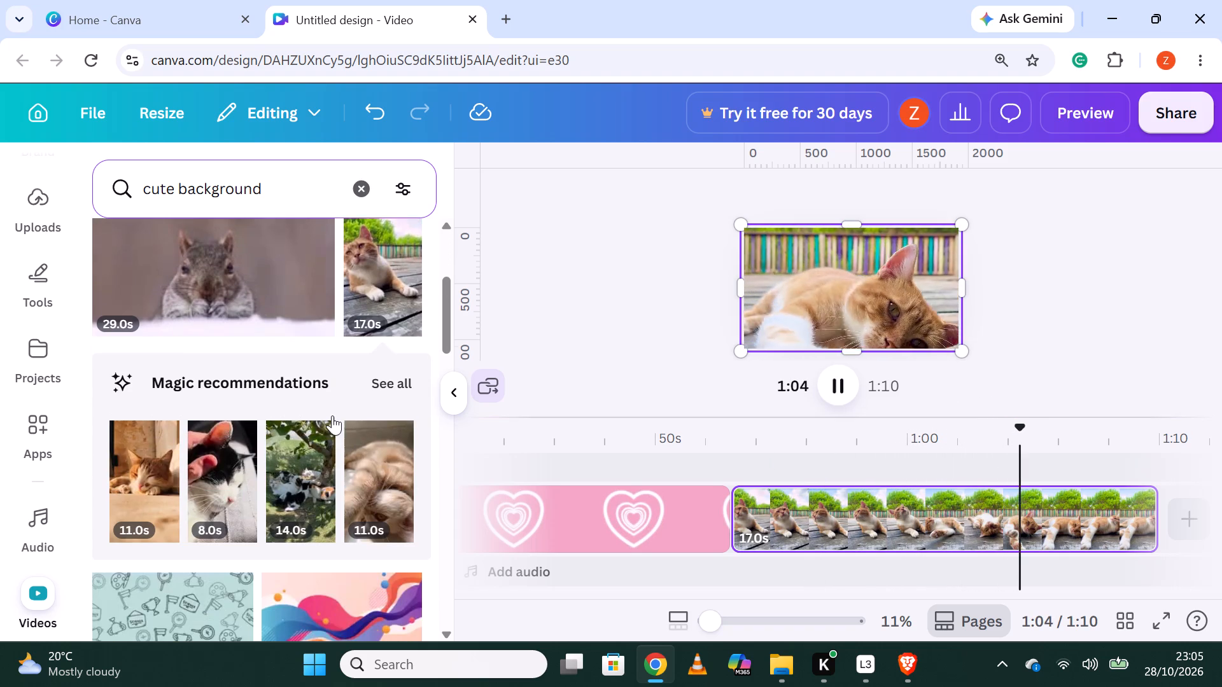
scroll(332, 415, up, 1)
scroll(332, 415, down, 1)
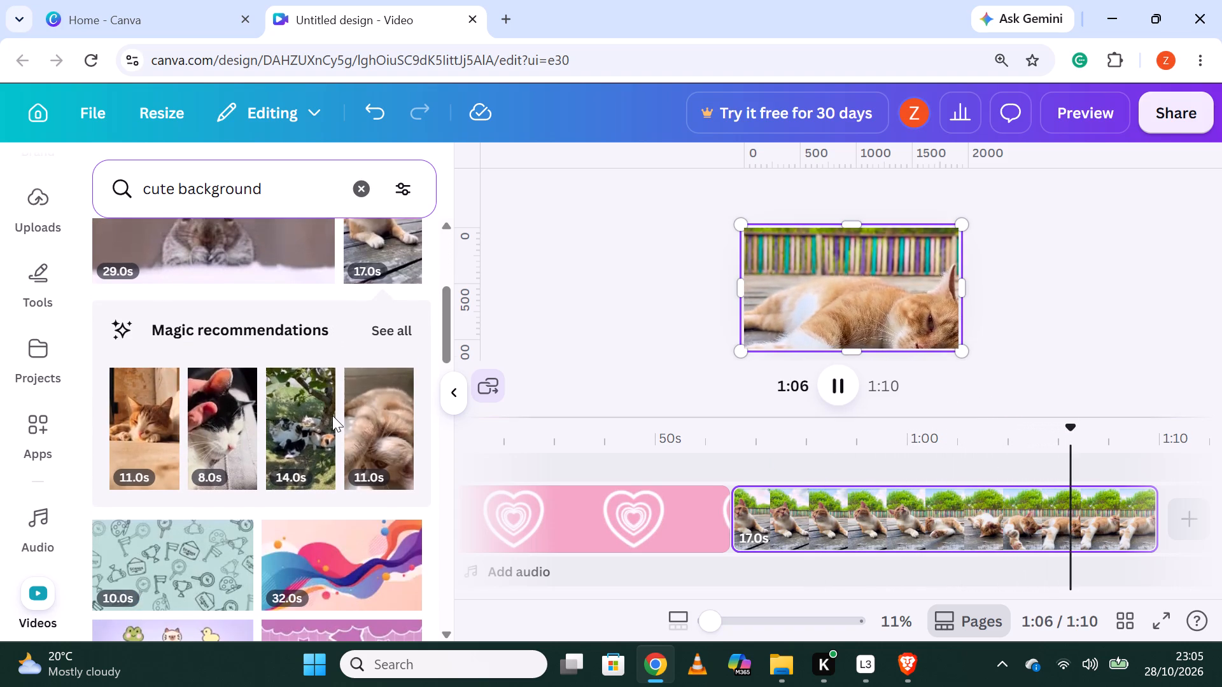
drag(283, 427, 1221, 524)
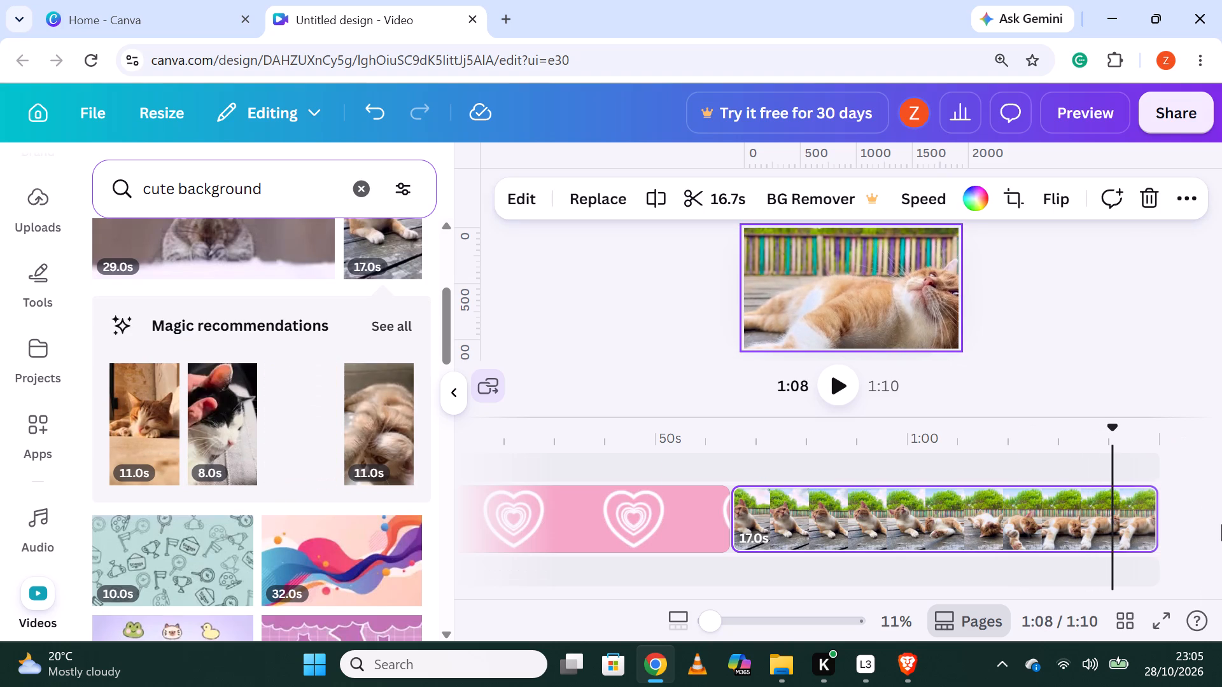
drag(1221, 524, 1181, 503)
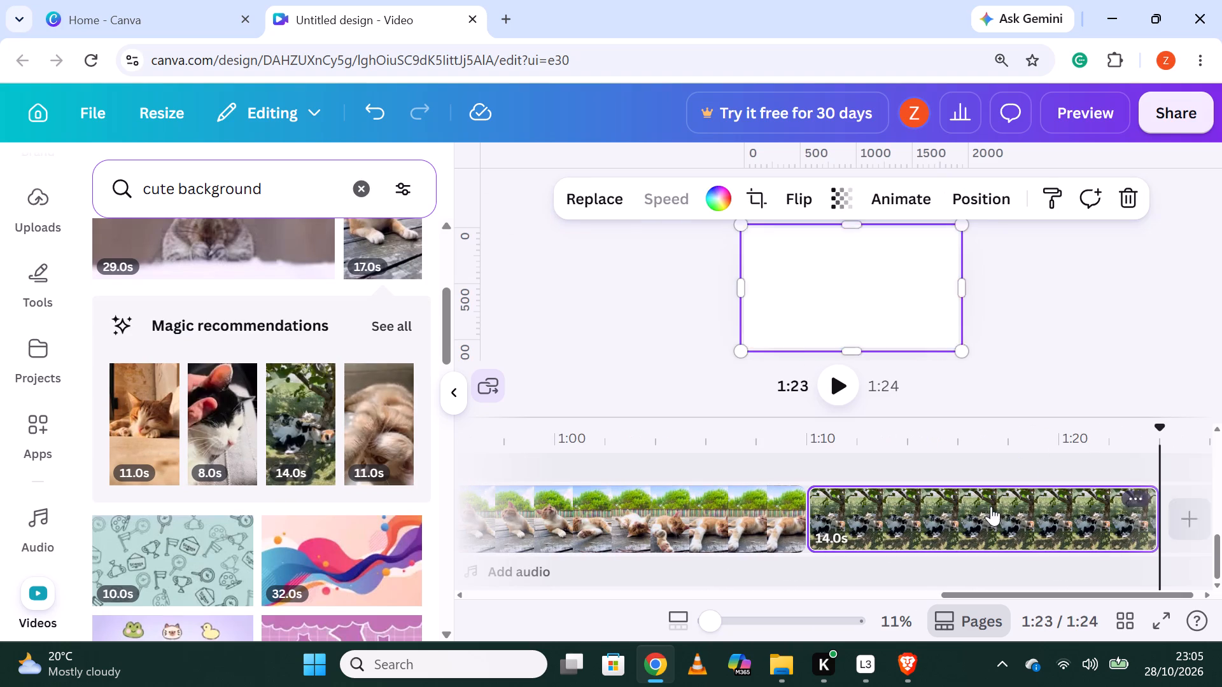
Add a Line Wipe transition between the orange cat clip and the clip of cats under a tree.
click(776, 501)
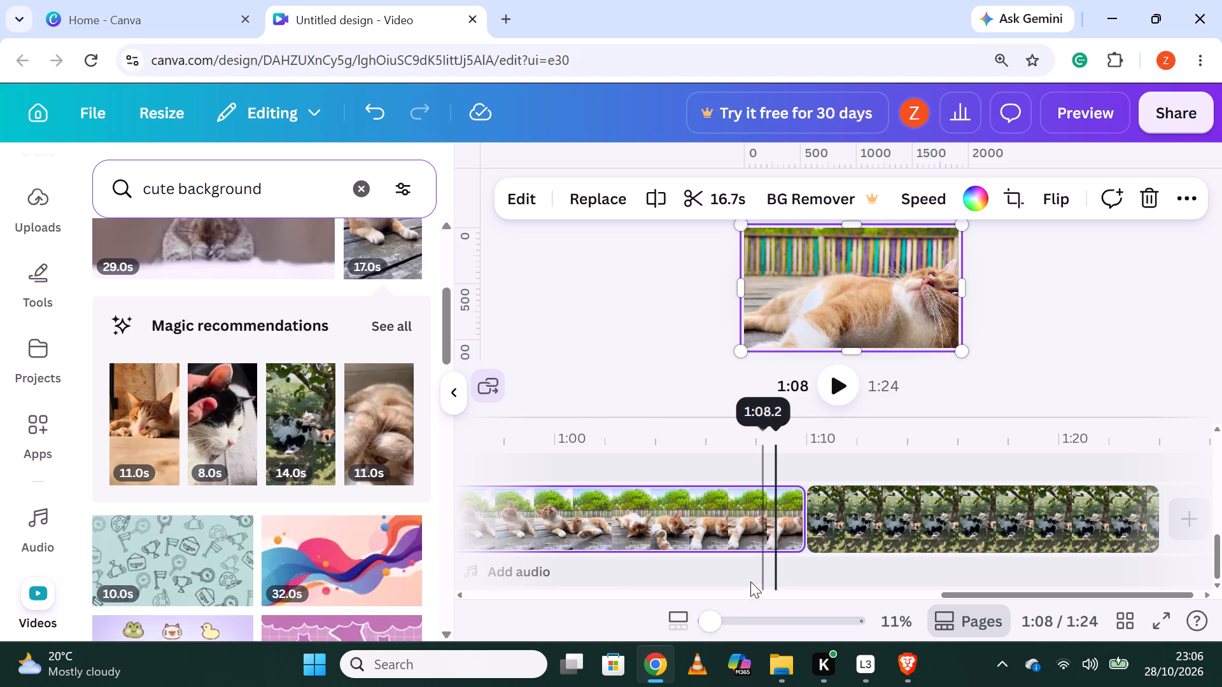
drag(948, 593, 792, 594)
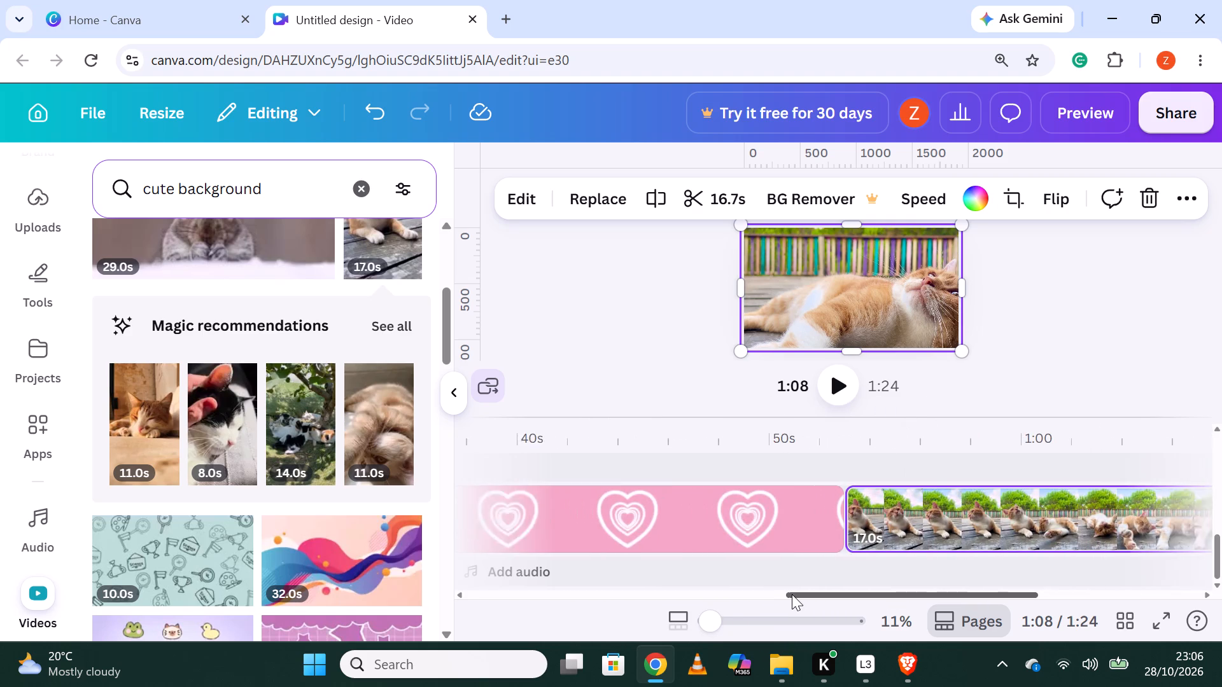
drag(792, 594, 583, 599)
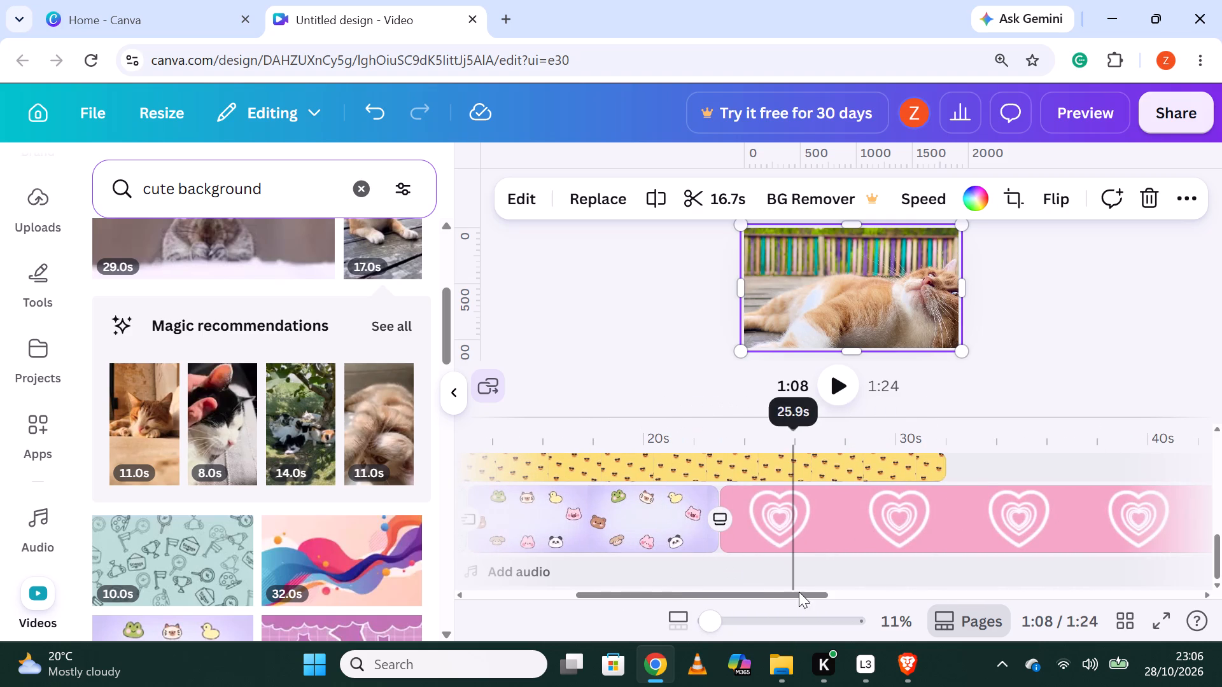
drag(792, 593, 1041, 594)
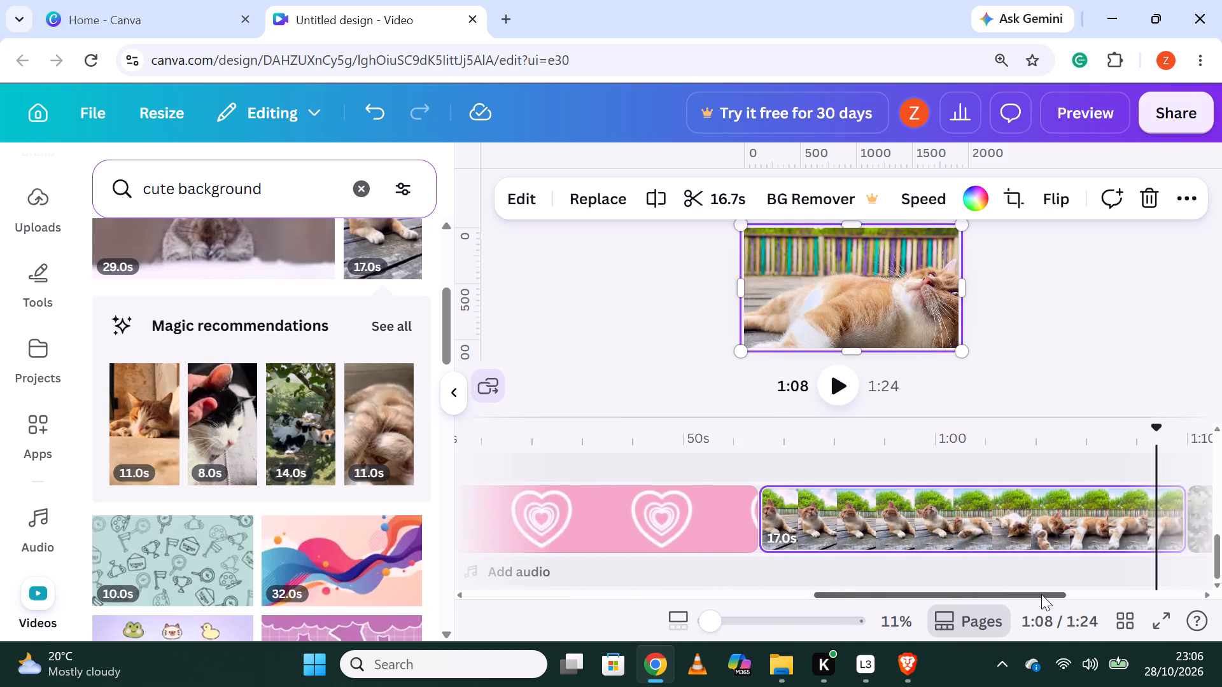
drag(1041, 594, 1088, 591)
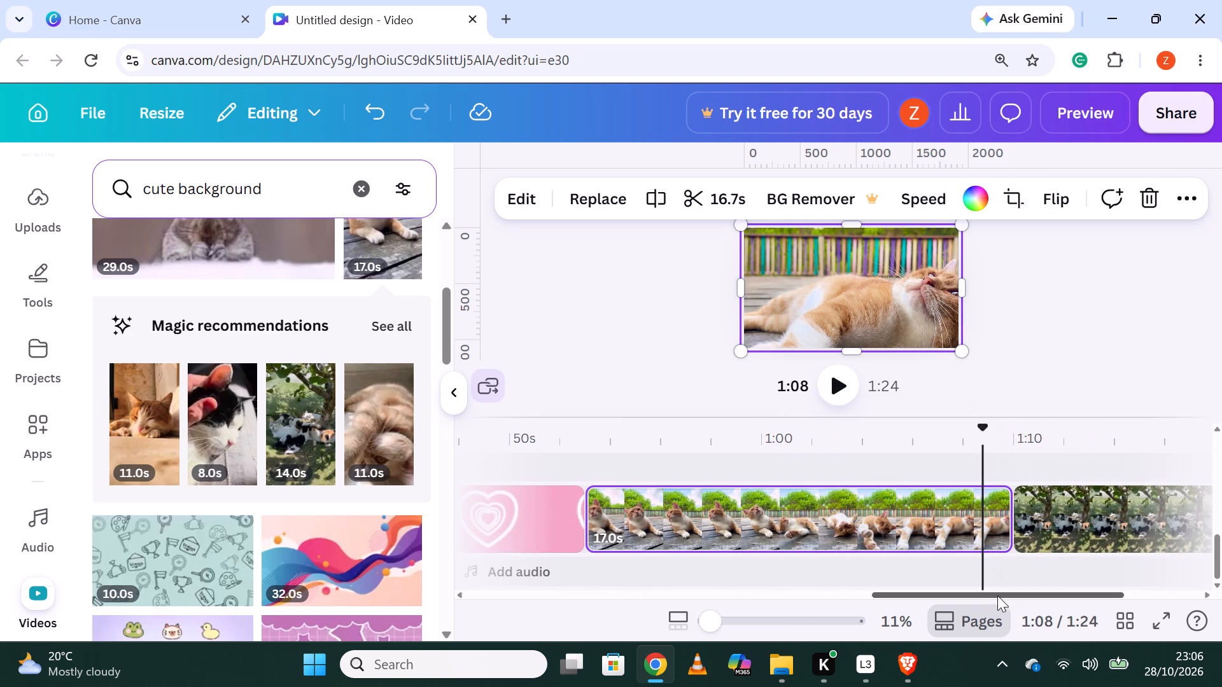
drag(997, 595, 1025, 590)
click(929, 525)
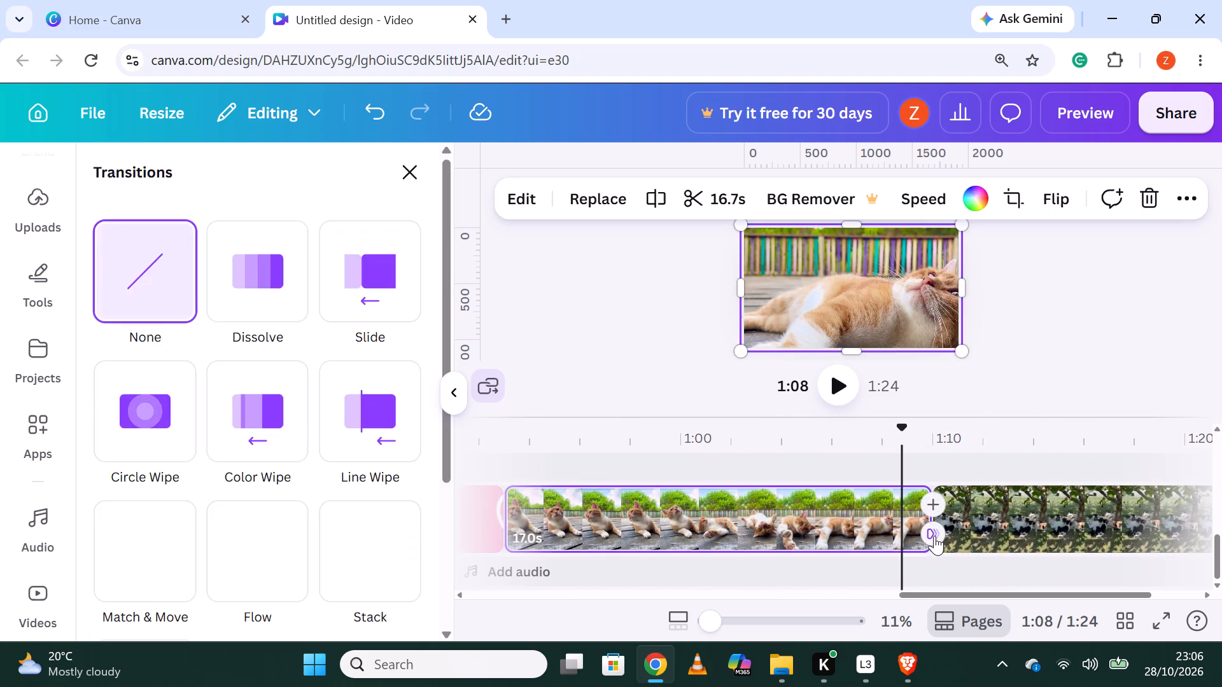
click(934, 536)
click(330, 446)
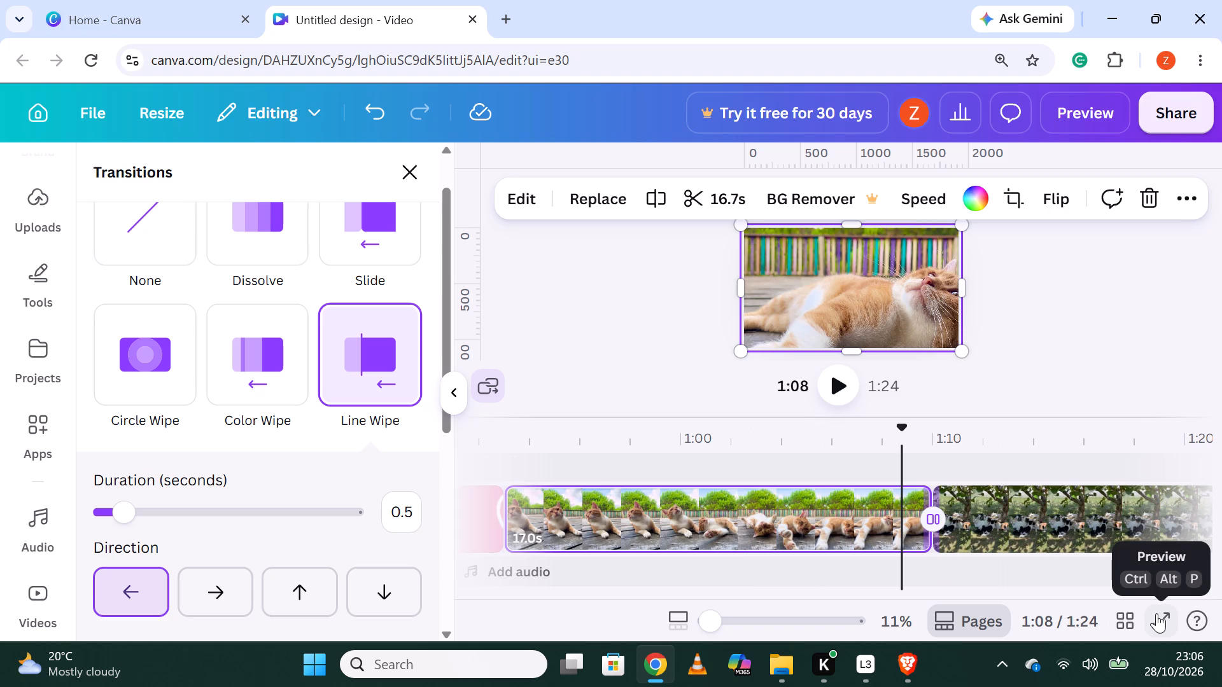
scroll(1156, 613, down, 1)
Play back the video from near the start of the clip of cats under a tree.
click(977, 531)
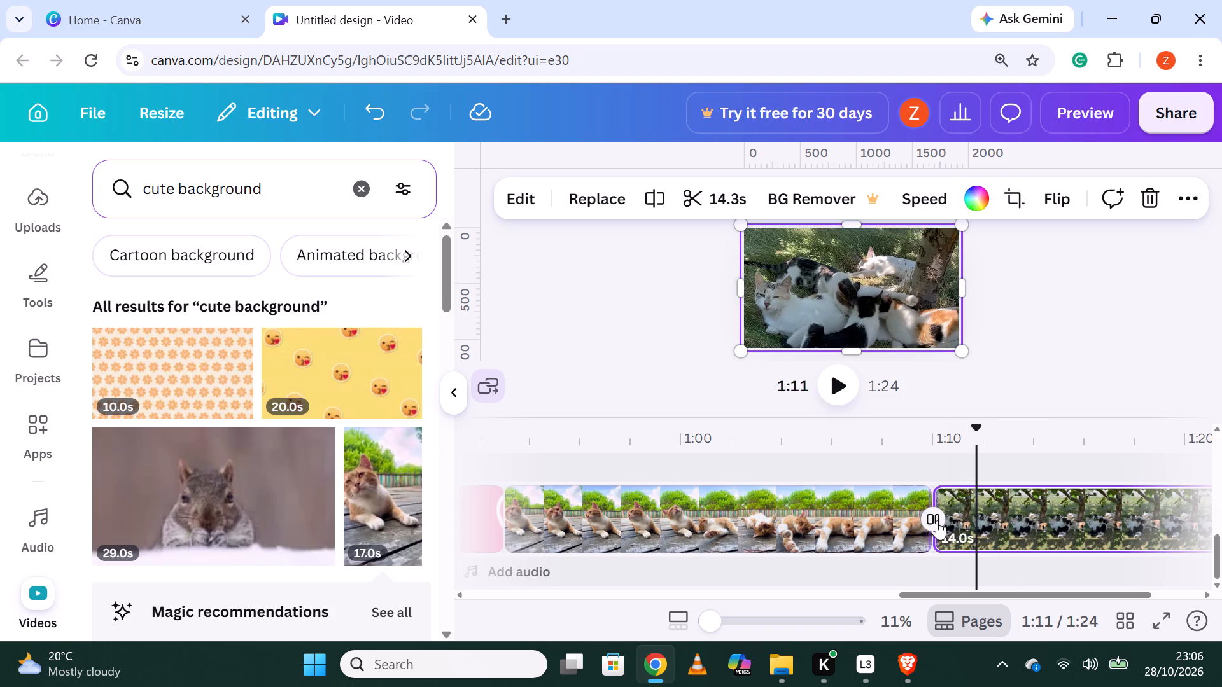
click(941, 527)
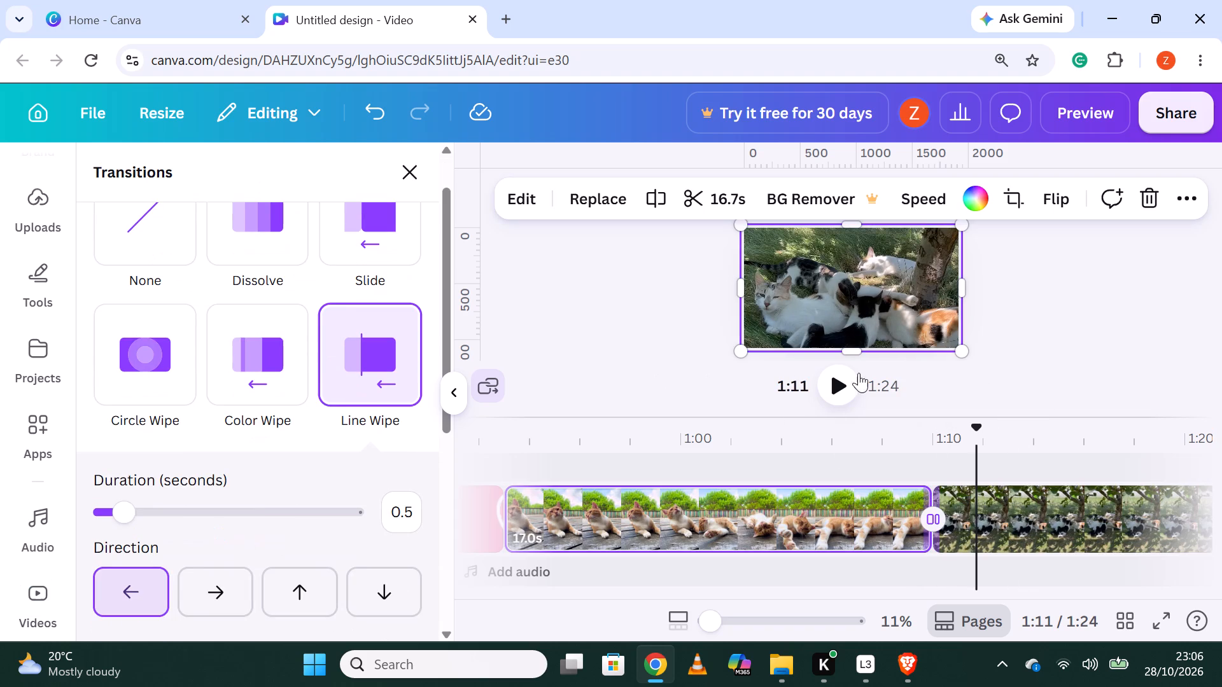
click(836, 382)
scroll(309, 361, down, 3)
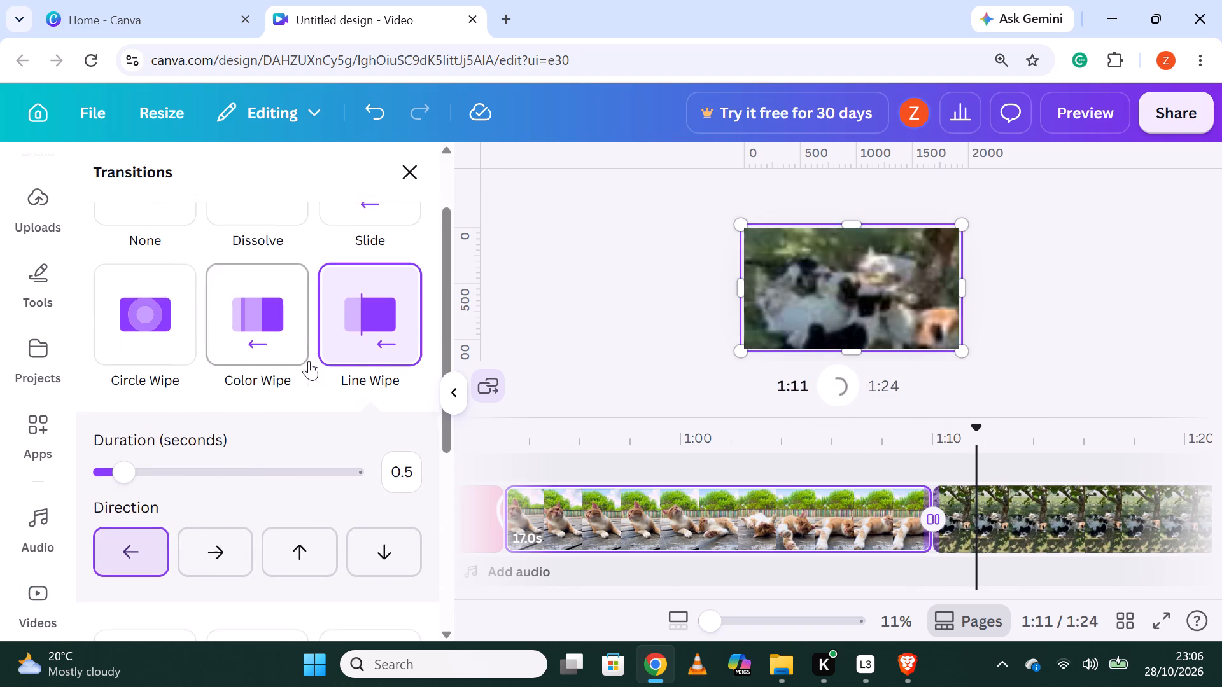
click(212, 304)
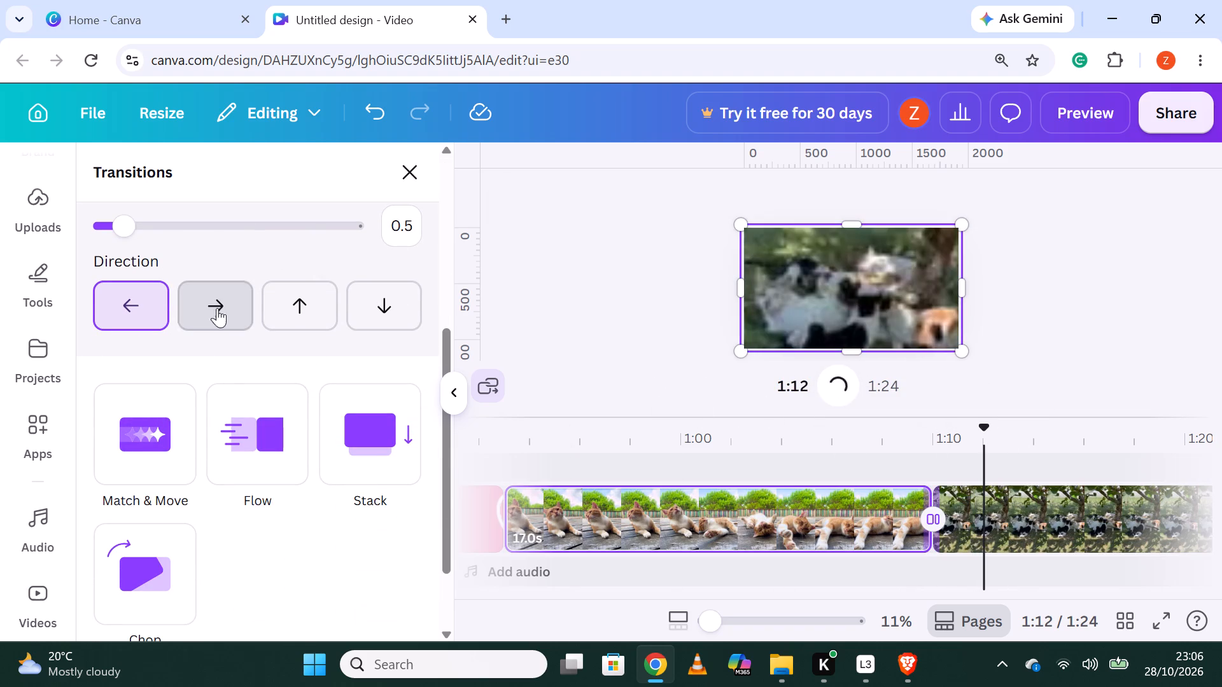
click(34, 611)
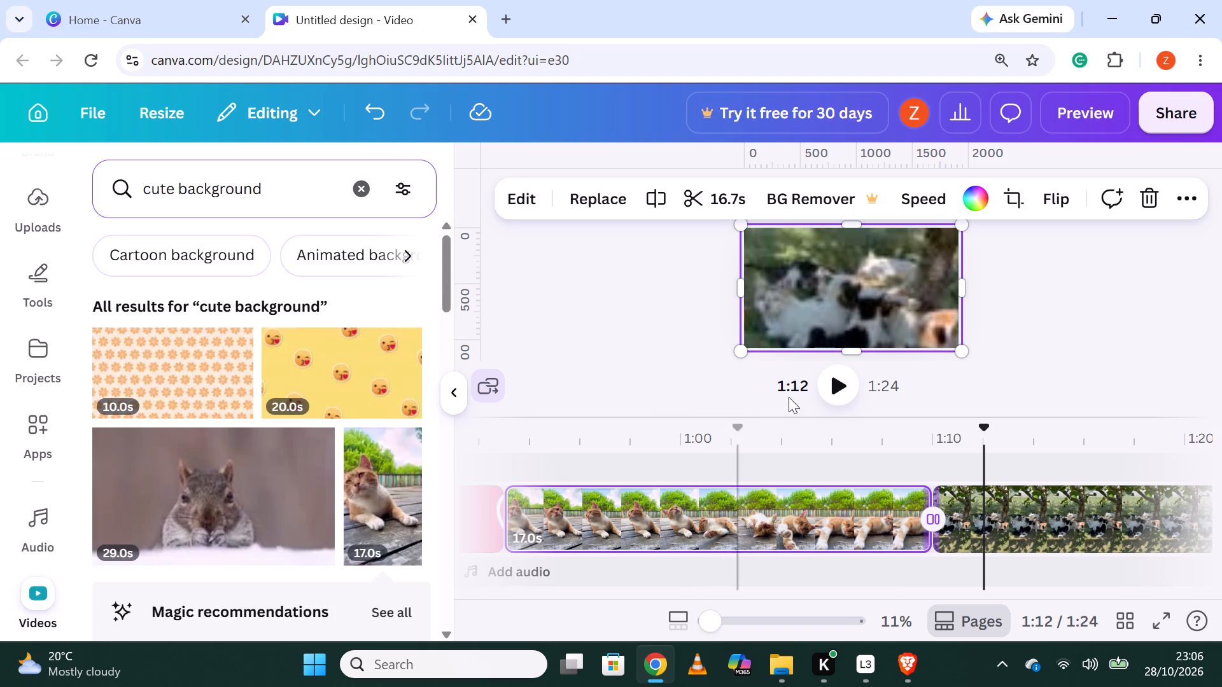
click(844, 382)
Add the 29-second squirrel video after the clip of cats under a tree, at the end of the timeline.
scroll(279, 523, down, 1)
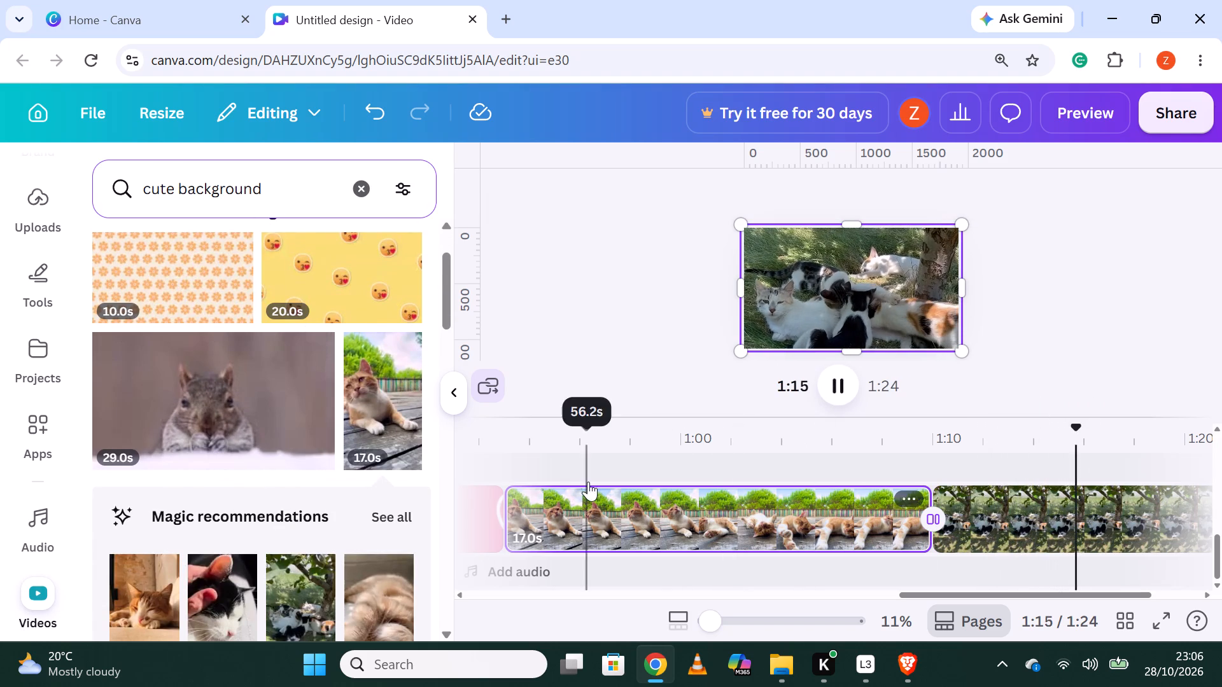
drag(227, 423, 227, 422)
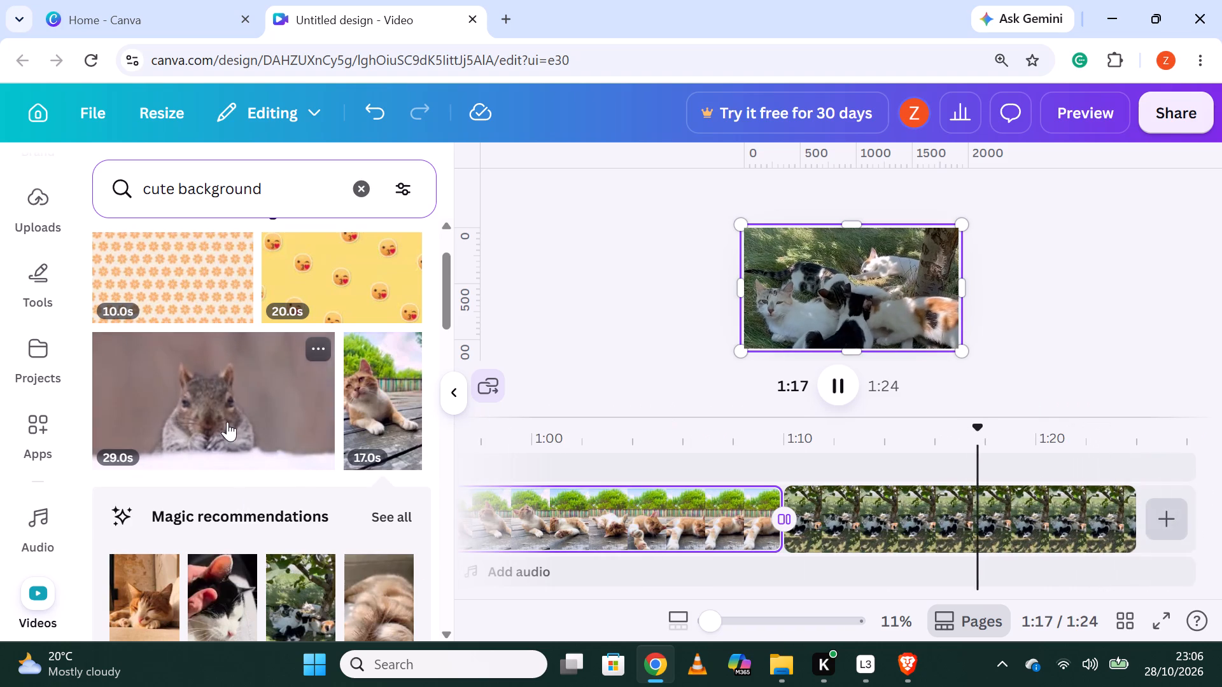
drag(227, 422, 1173, 515)
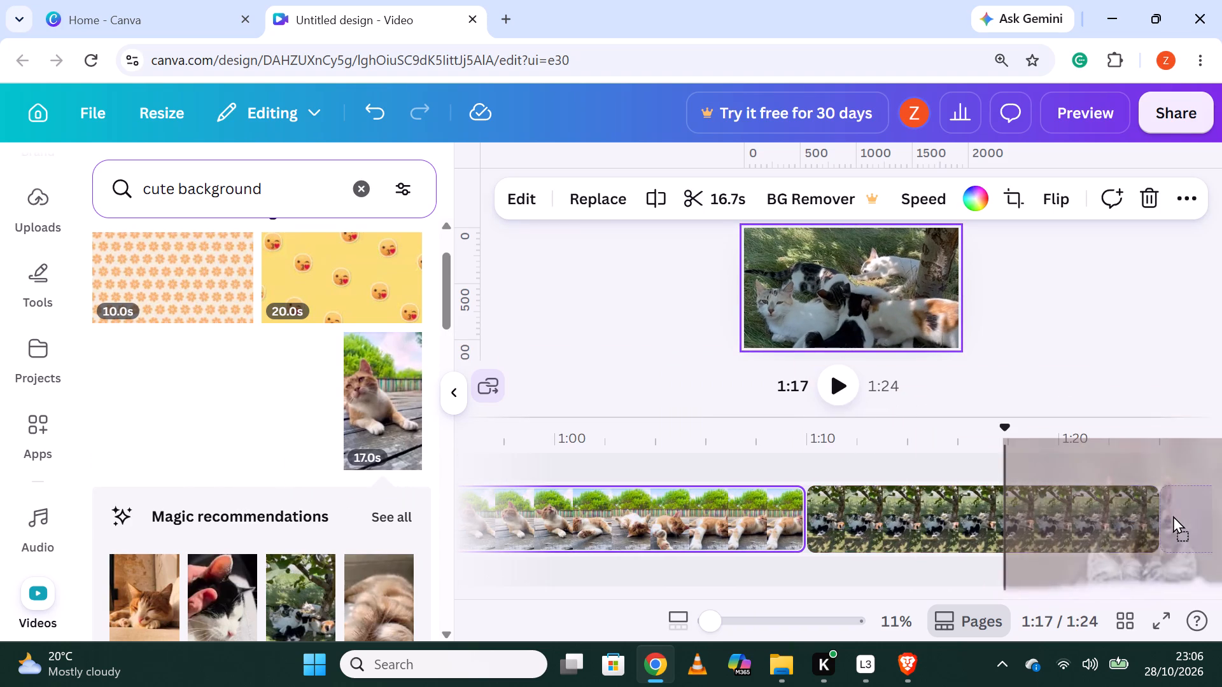
drag(1173, 515, 1154, 518)
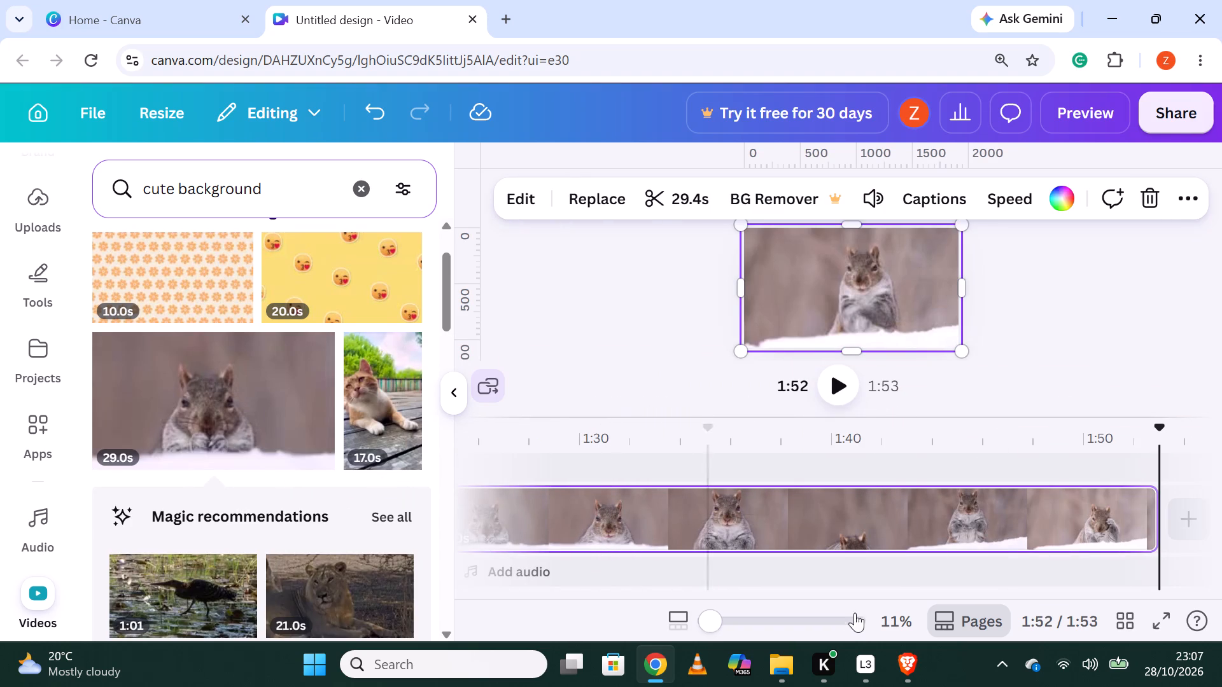
Add a Color Wipe transition between the clip of cats under a tree and the squirrel clip.
drag(1022, 592, 860, 593)
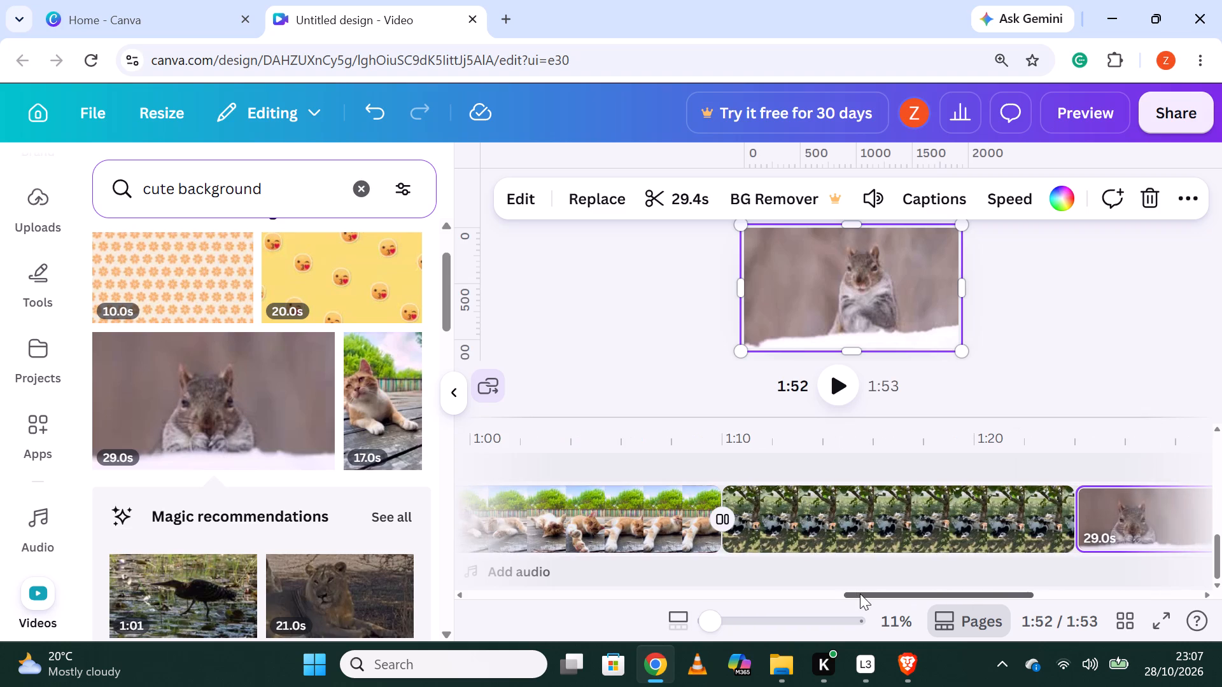
drag(860, 593, 880, 597)
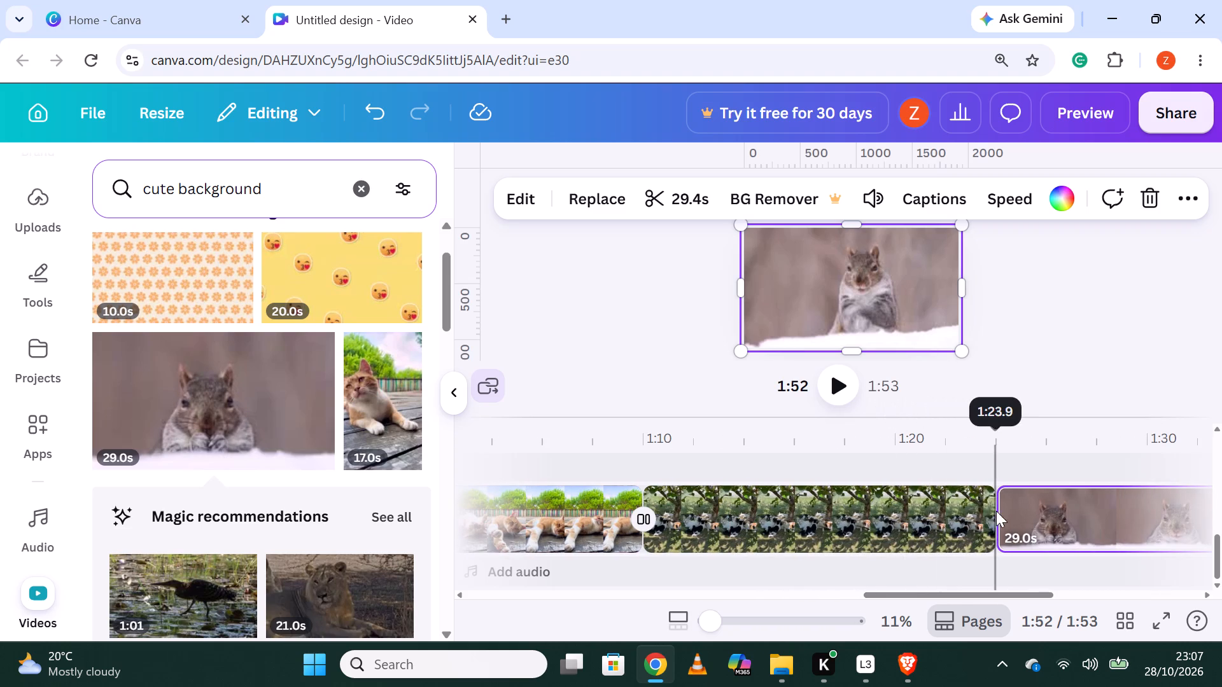
click(994, 530)
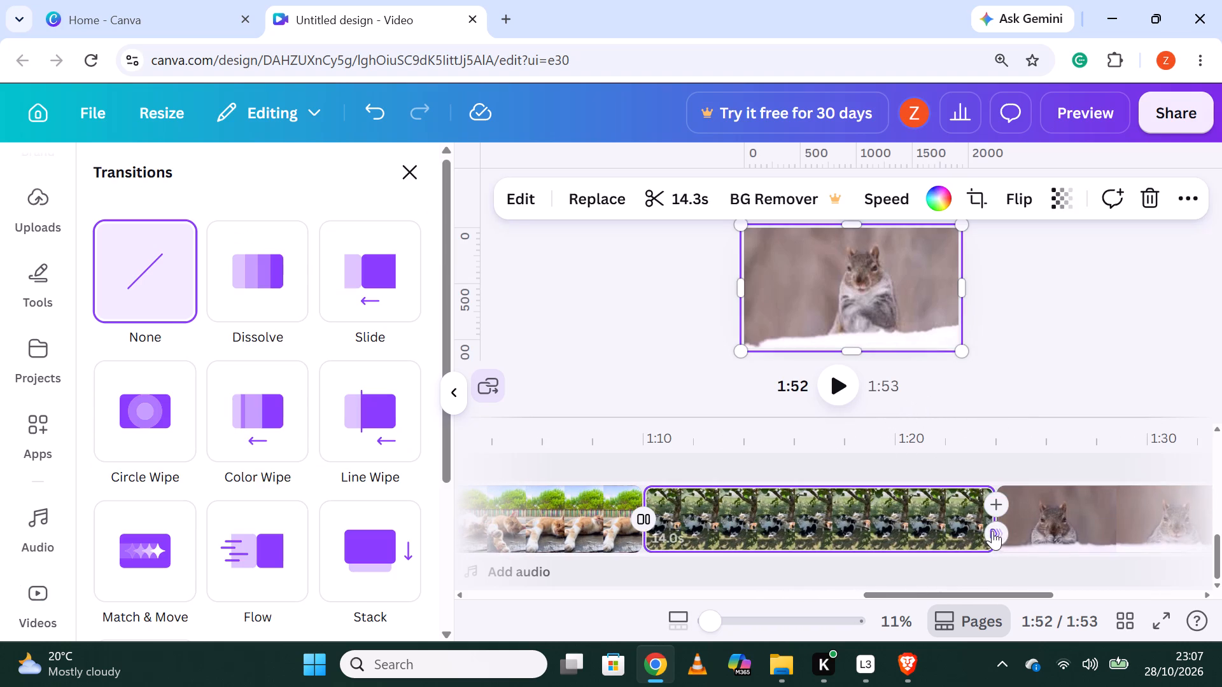
click(276, 429)
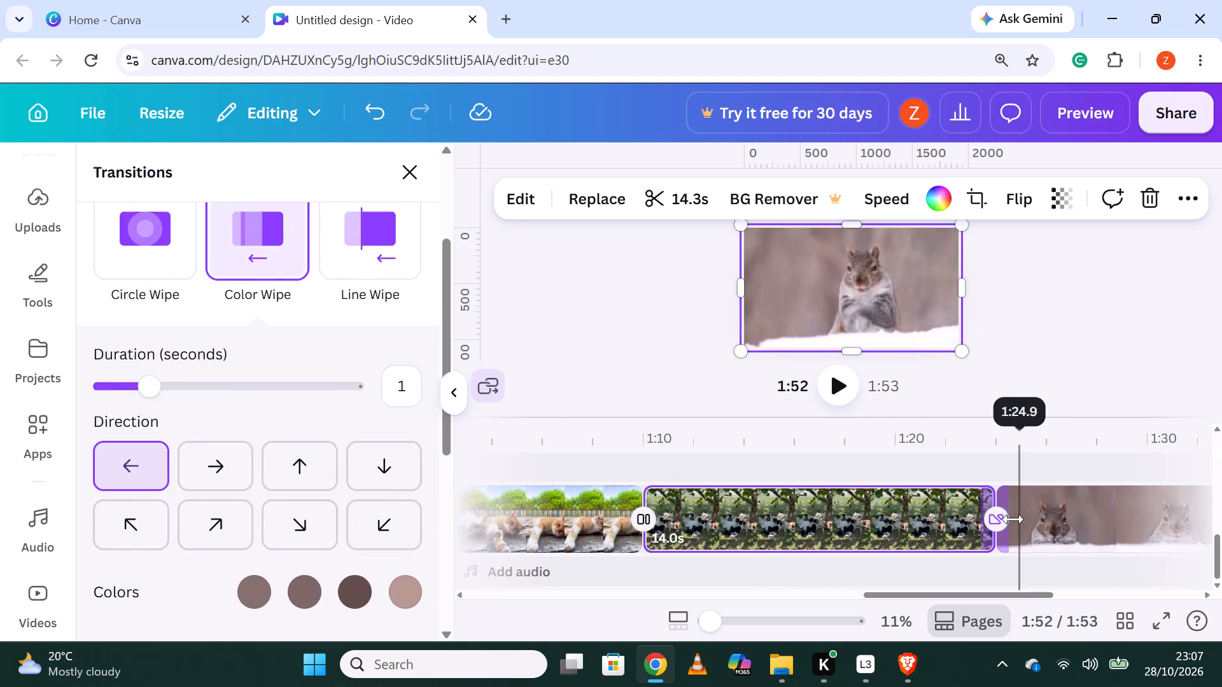
Play back the video from near the start of the squirrel clip.
click(1013, 519)
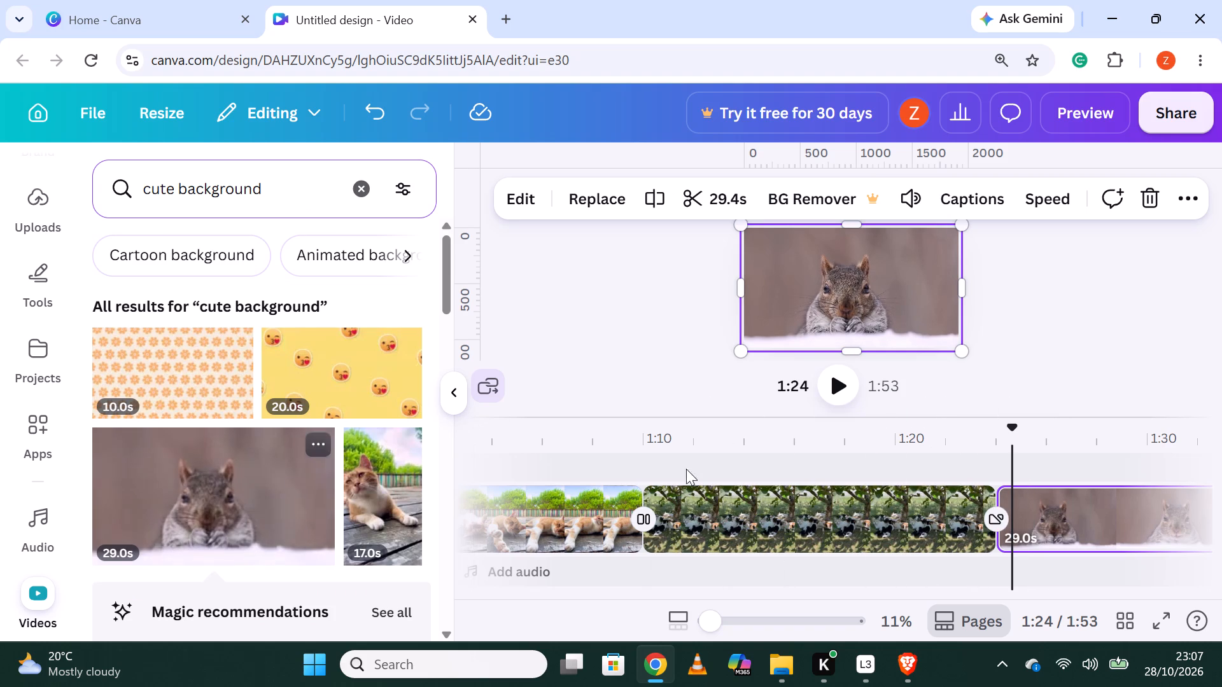
click(845, 390)
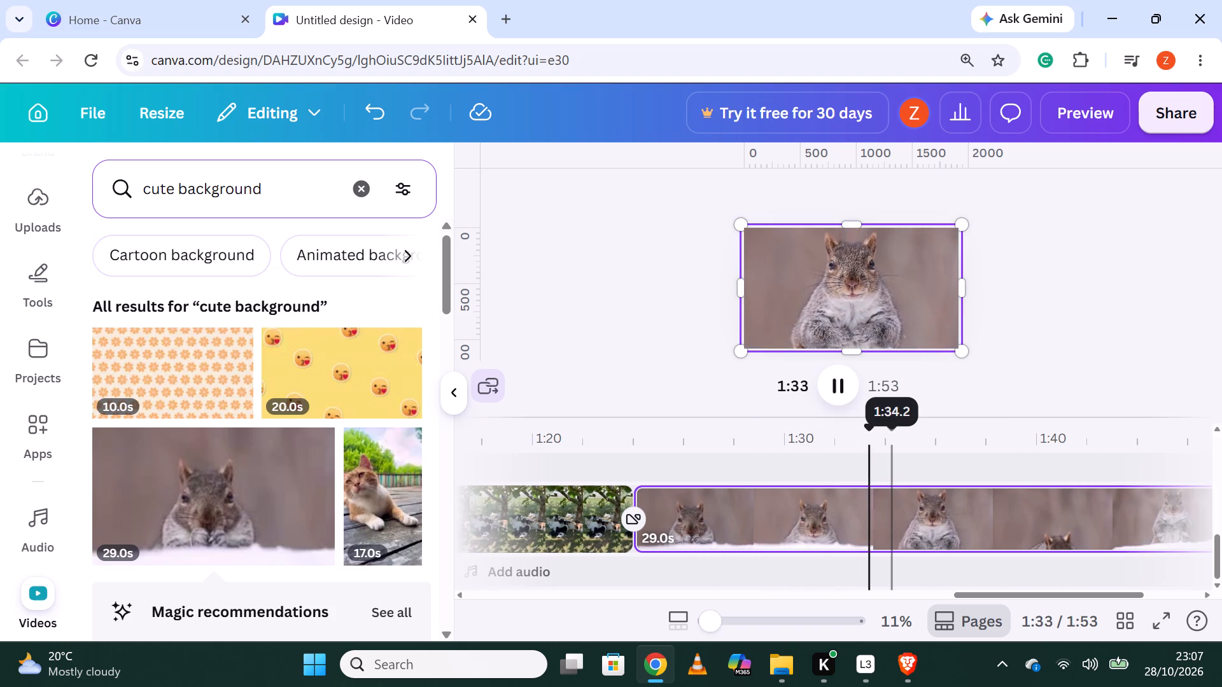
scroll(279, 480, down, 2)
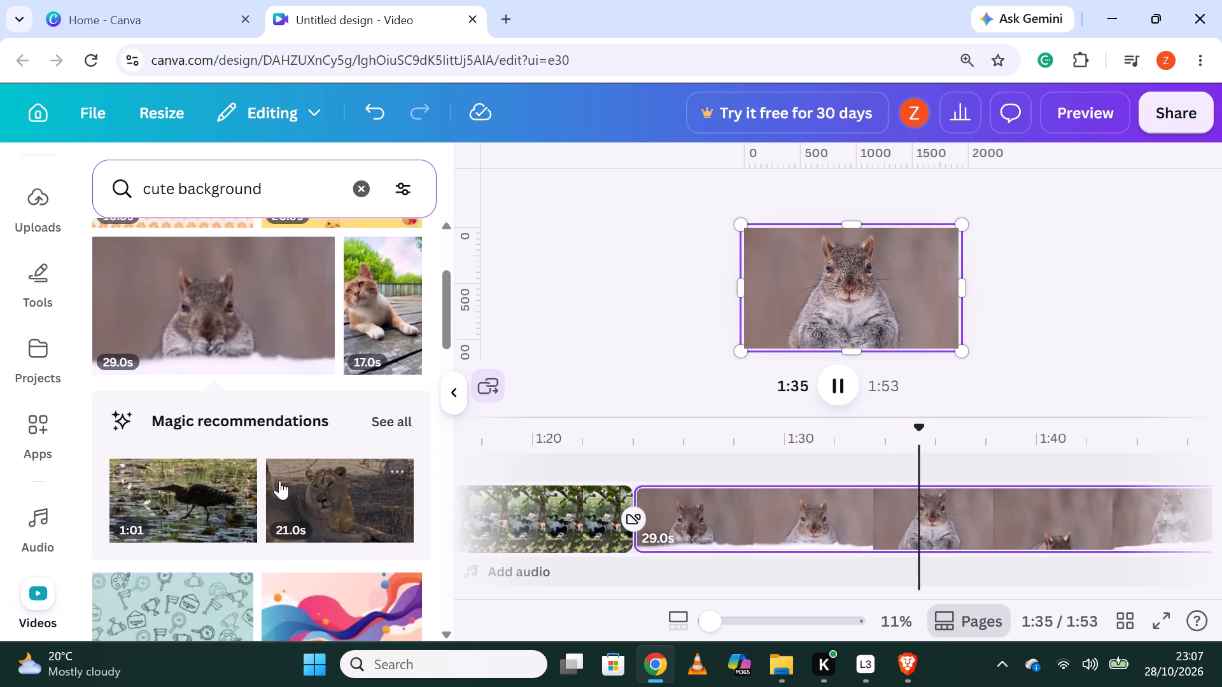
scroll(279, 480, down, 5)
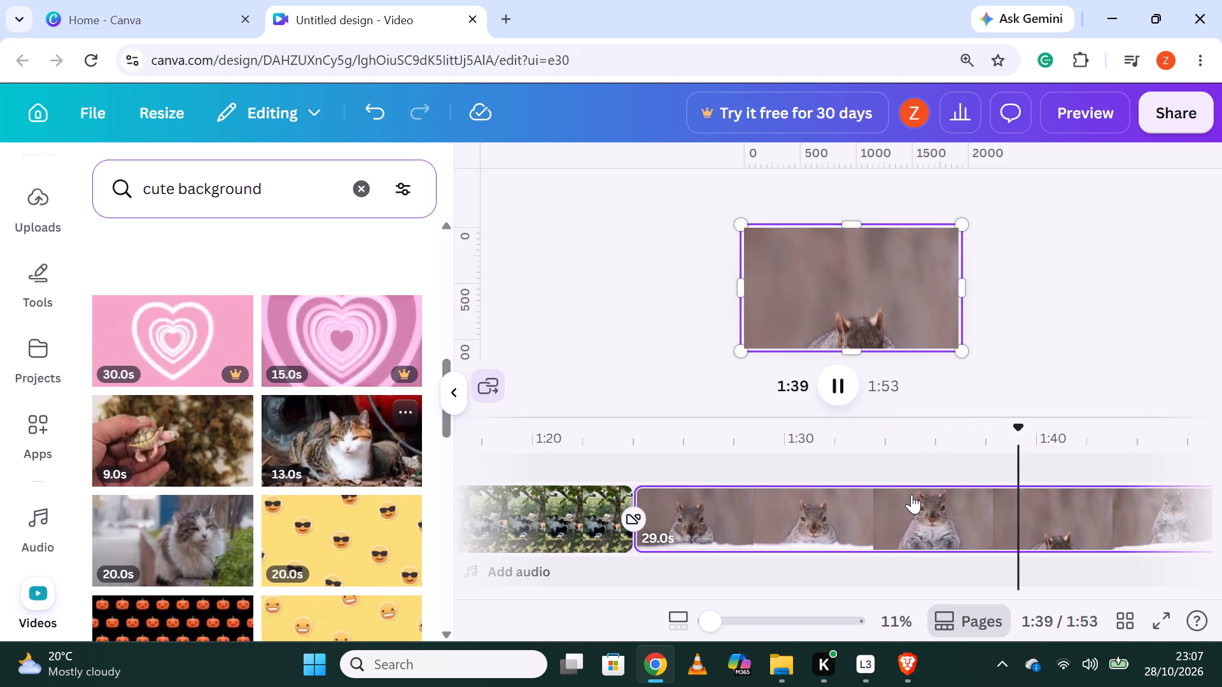
Trim the squirrel clip by splitting it at about 1:32.9 and deleting the part after the split.
click(893, 508)
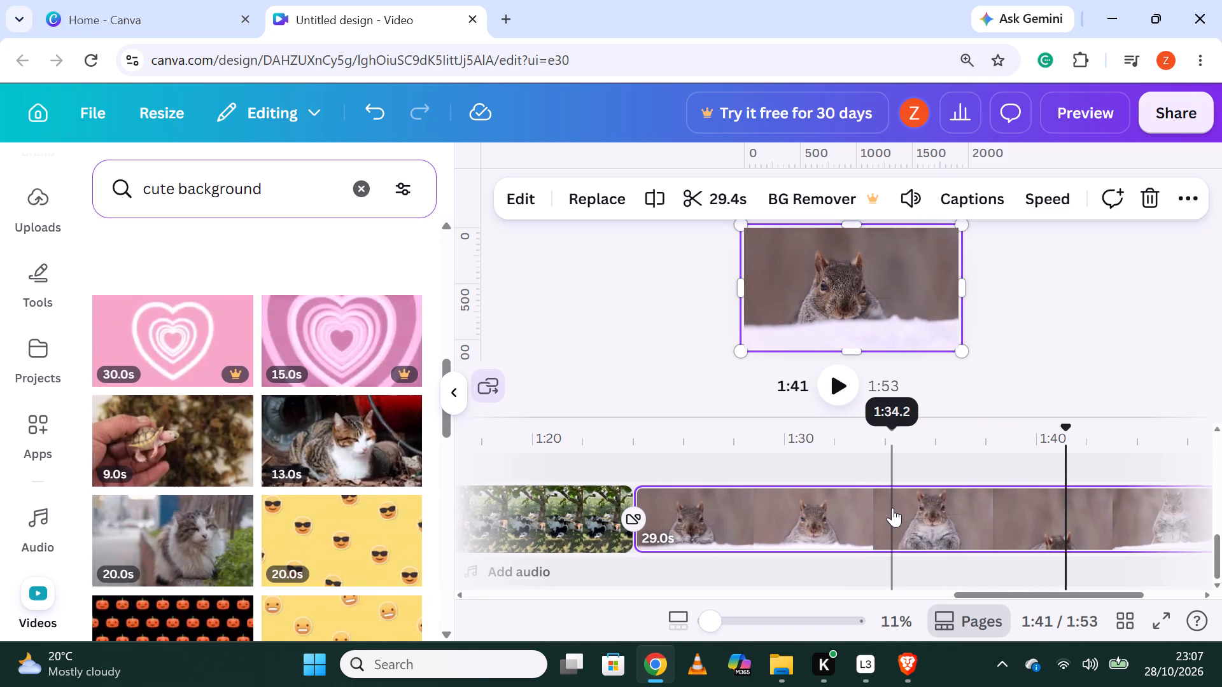
right_click(891, 508)
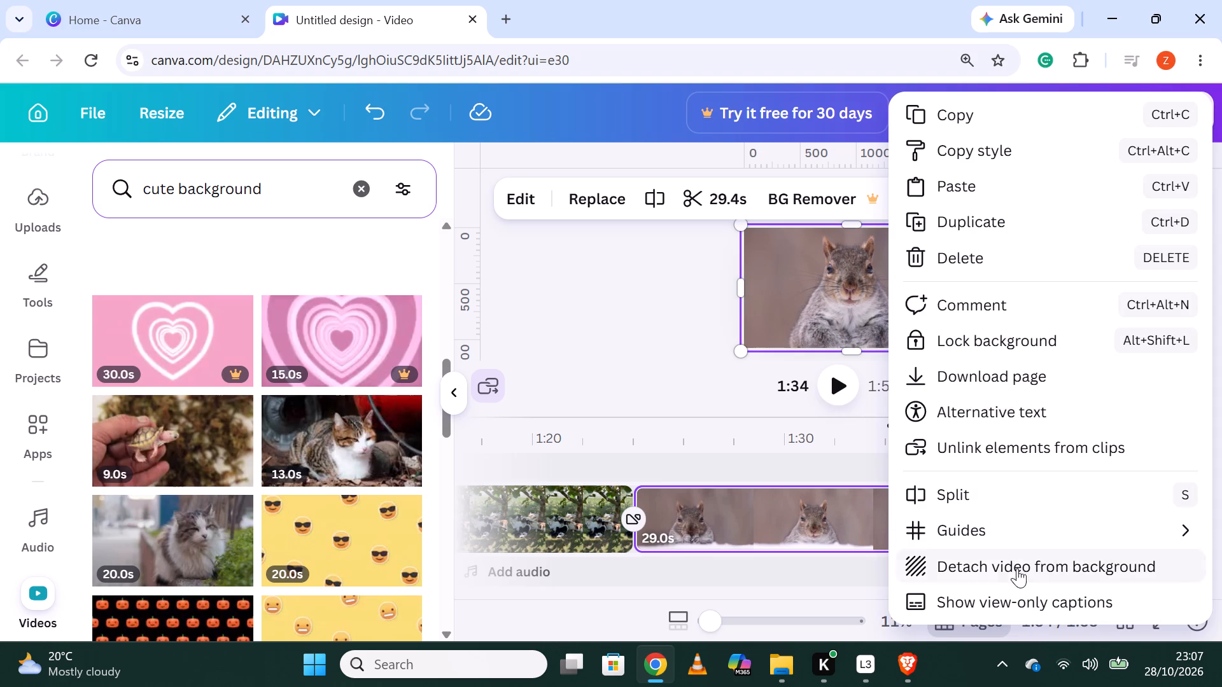
click(843, 520)
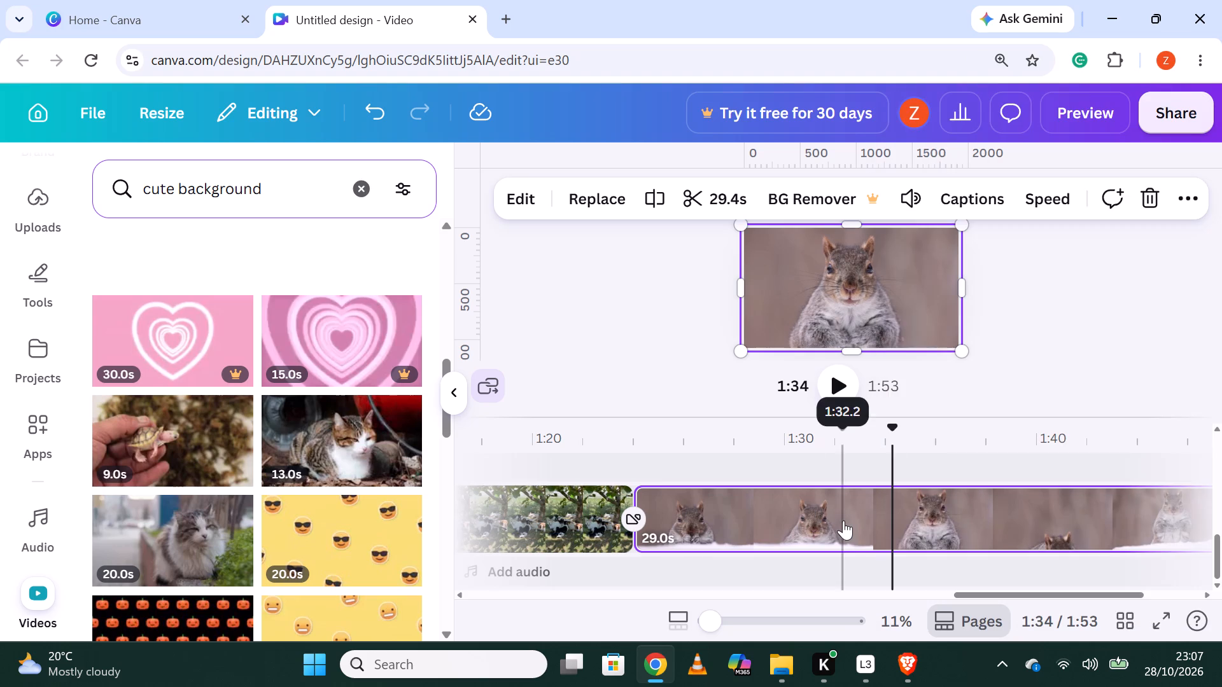
click(859, 516)
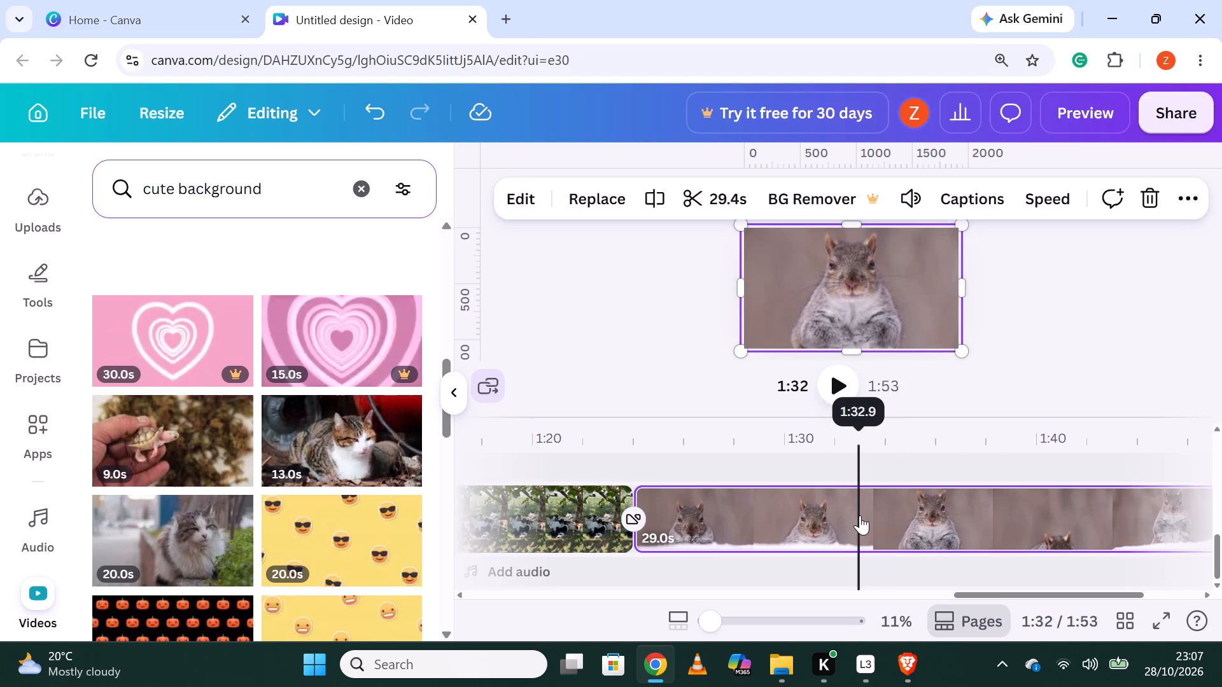
right_click(860, 515)
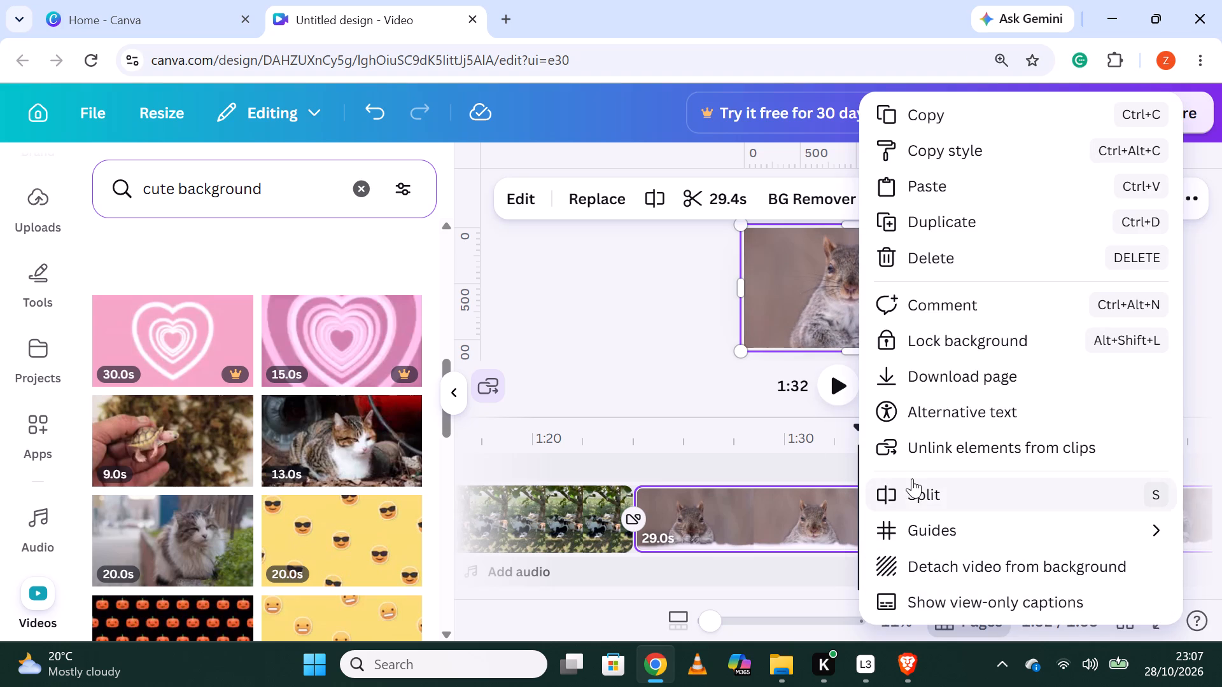
click(920, 504)
right_click(928, 531)
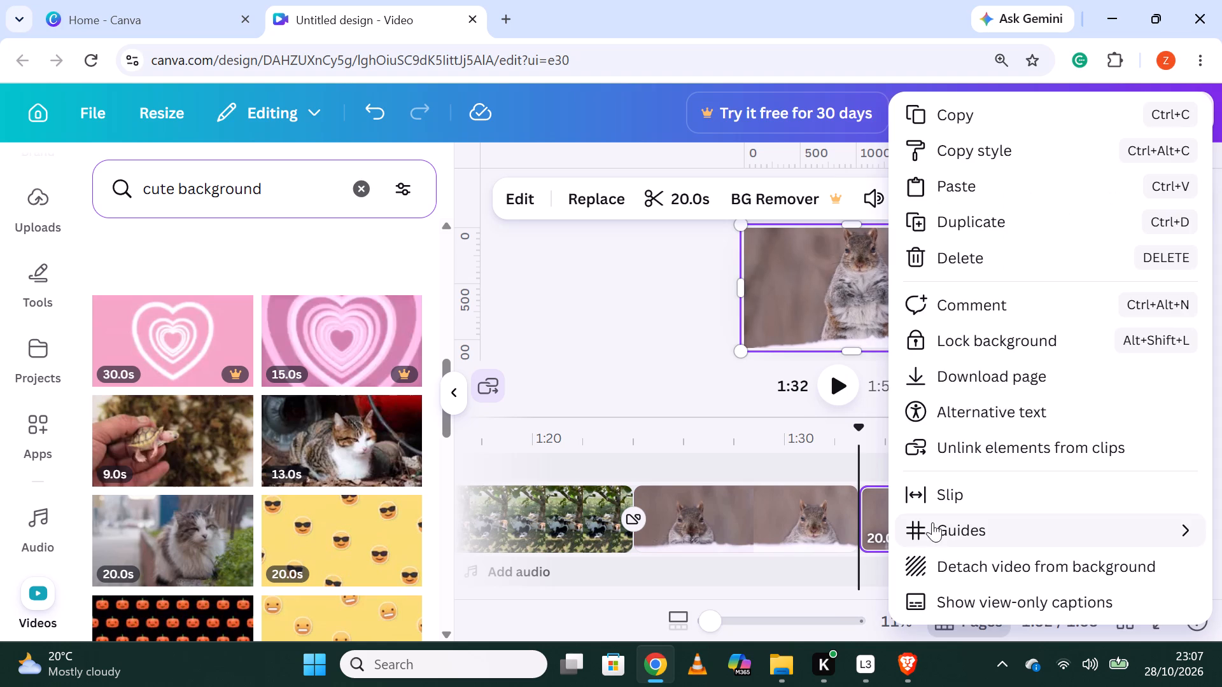
click(958, 265)
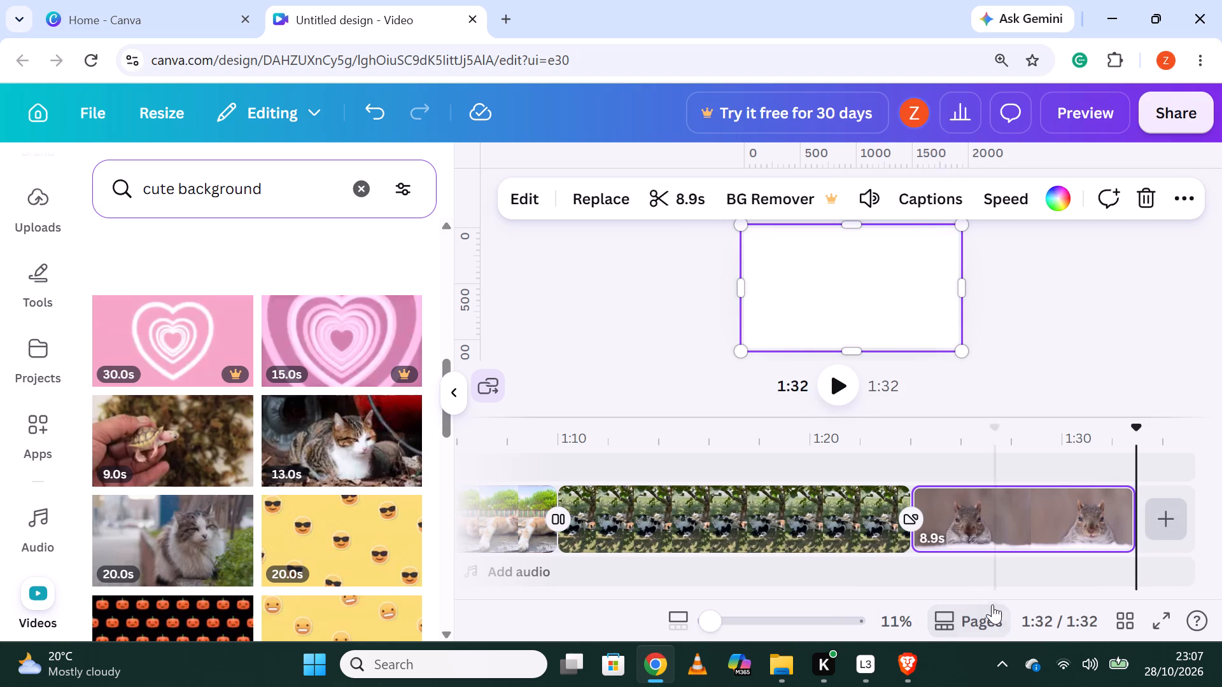
Trim the clip of cats under a tree by splitting it at about 1:16.7 and deleting the second part.
click(729, 527)
right_click(729, 527)
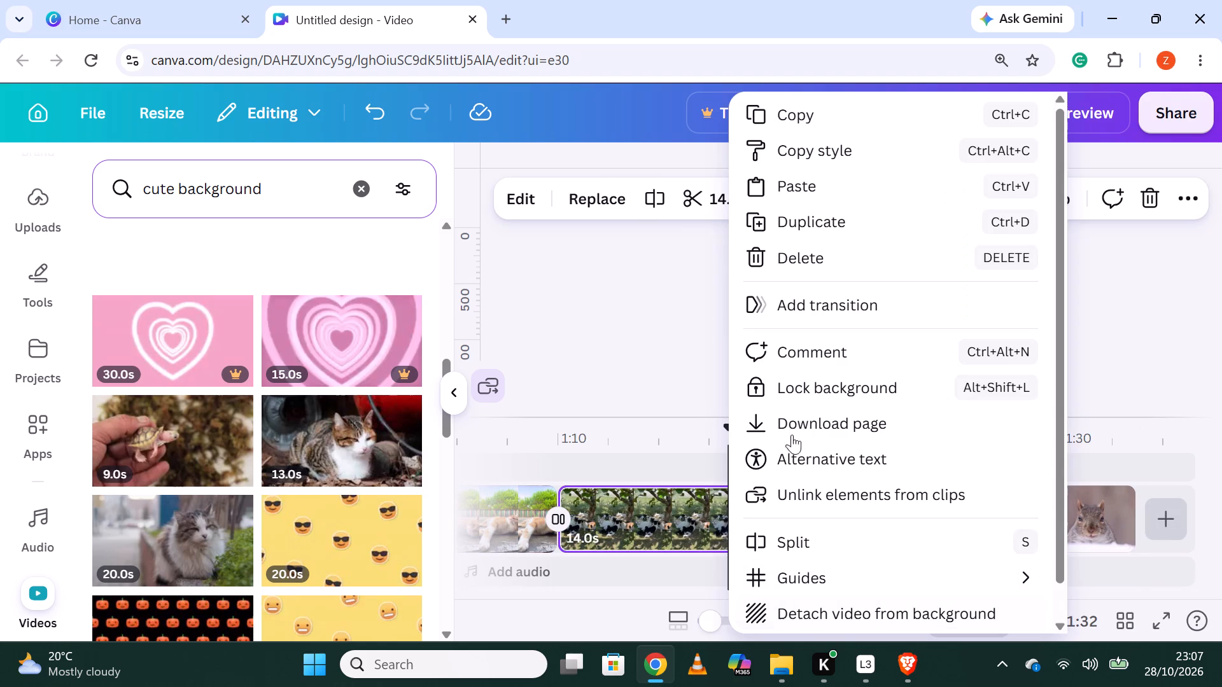
click(812, 534)
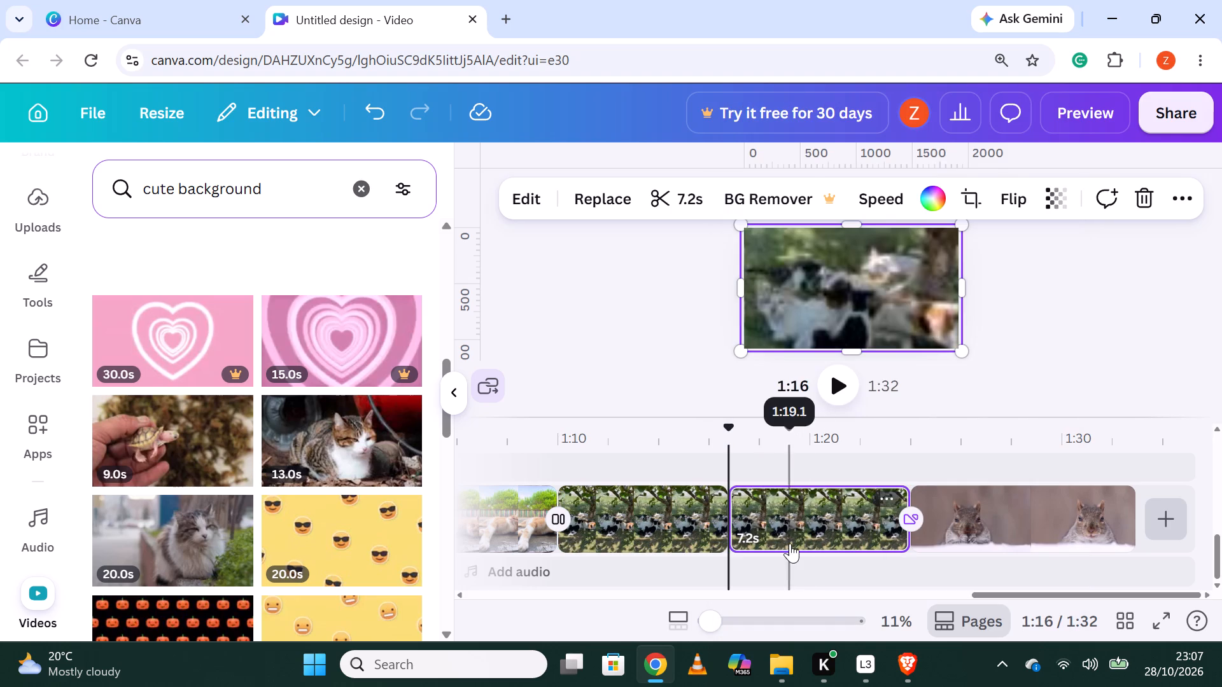
right_click(785, 525)
click(858, 268)
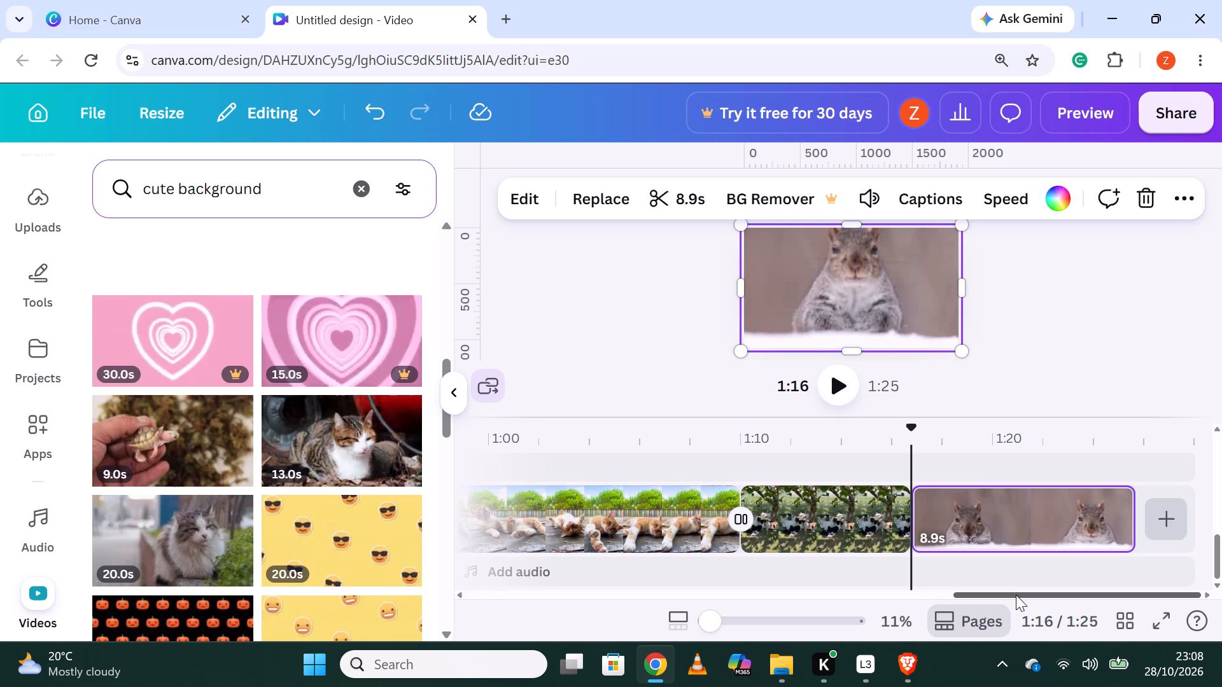
Trim the clip of the orange cat on the wooden deck by splitting it at about 1:02 and deleting the second part.
drag(1016, 595, 867, 605)
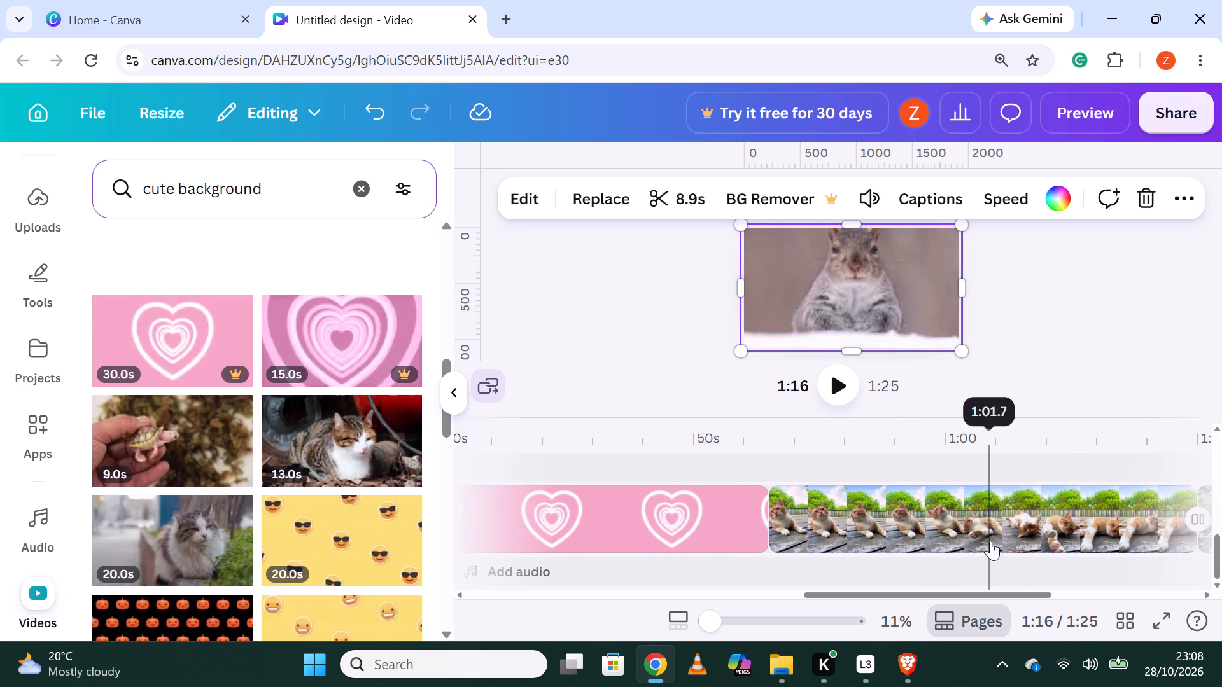
click(997, 536)
right_click(997, 536)
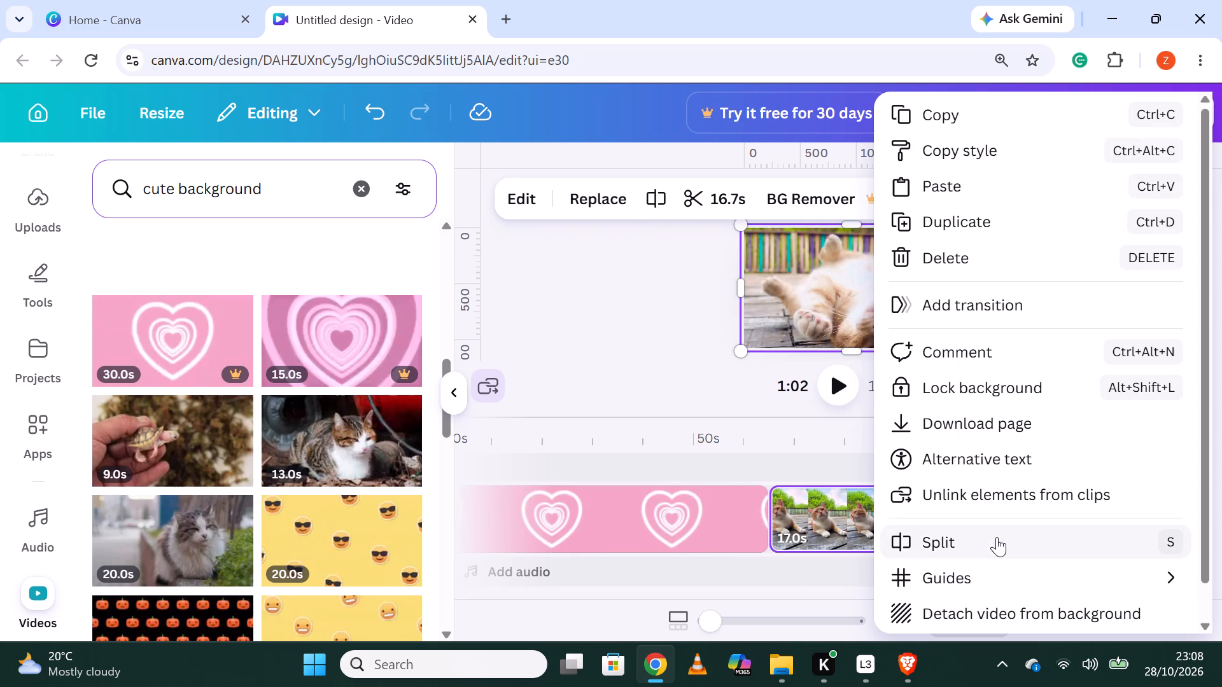
click(939, 536)
right_click(1039, 523)
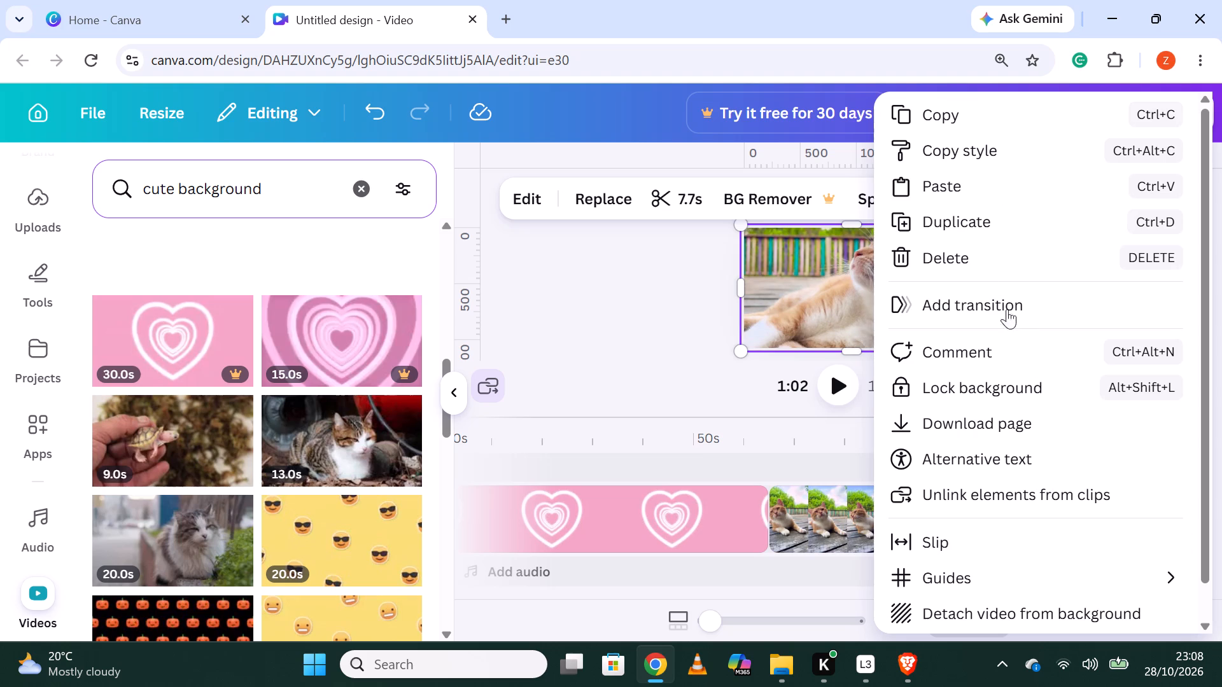
click(981, 265)
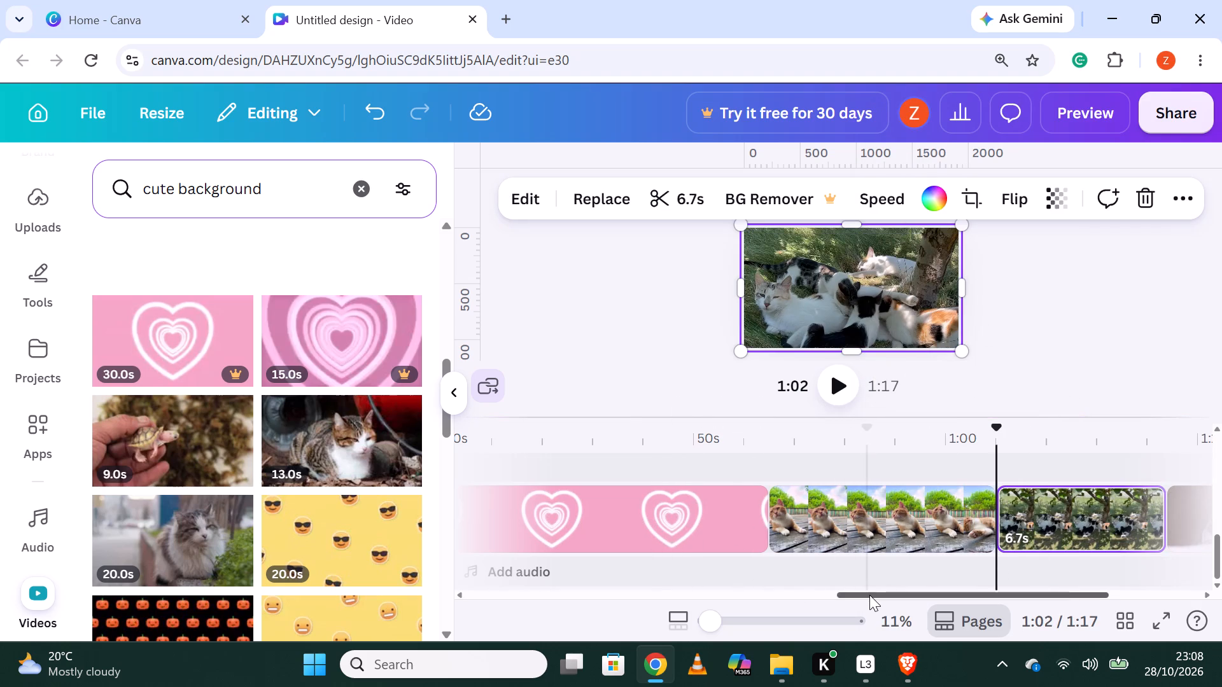
Trim the pink heart background clip by splitting it at about 37.7 seconds and deleting the second part.
drag(869, 595, 729, 603)
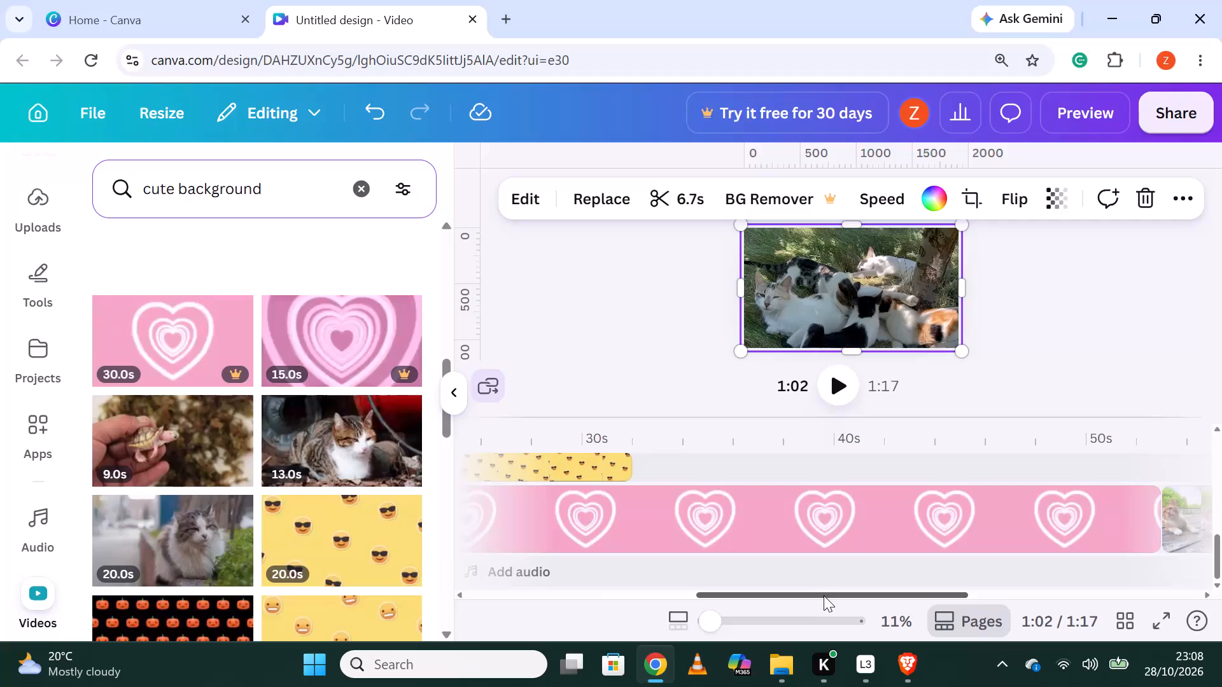
click(823, 593)
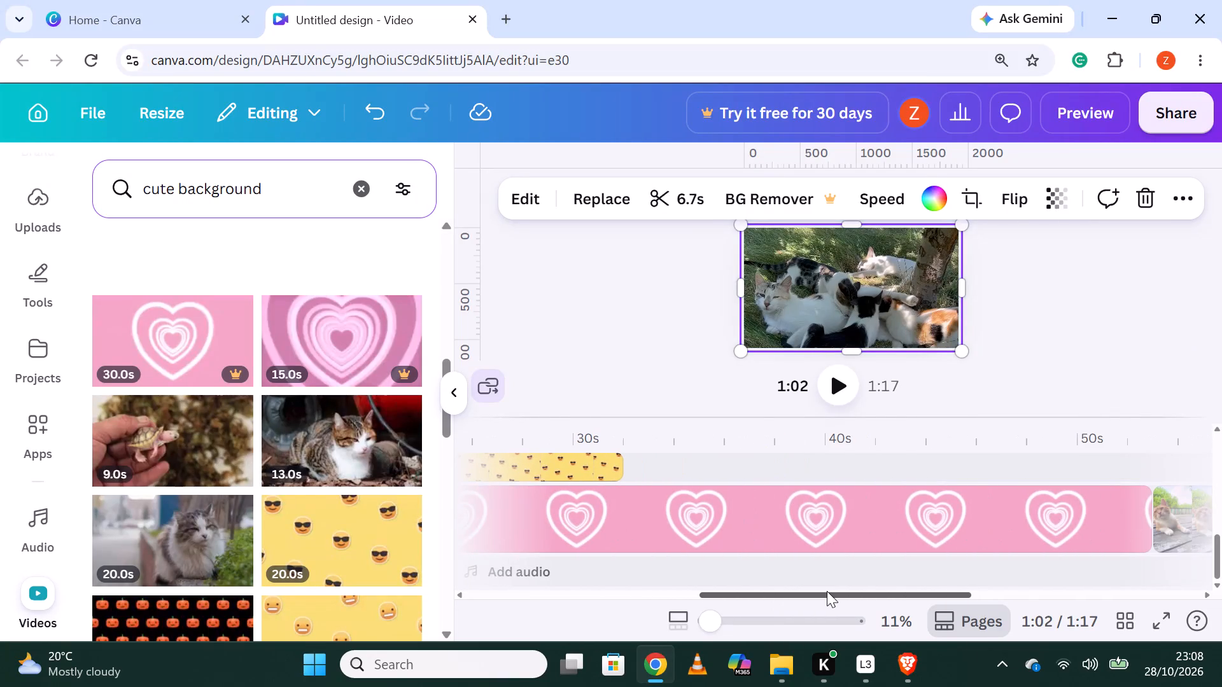
click(768, 527)
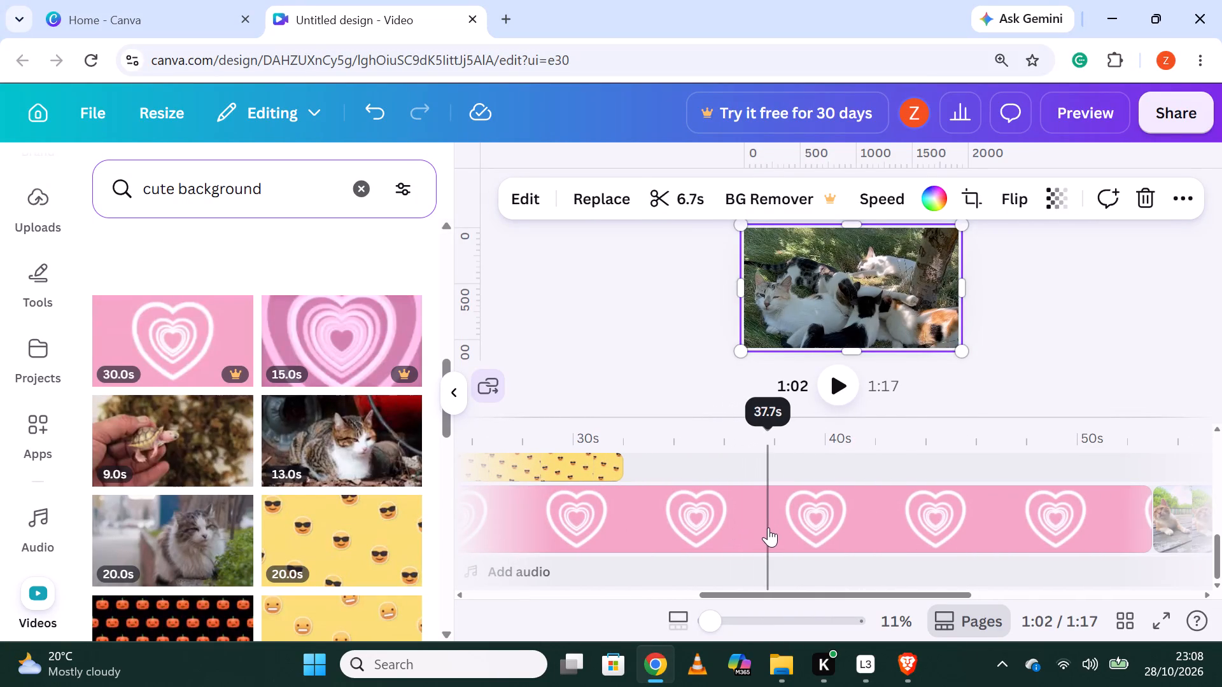
right_click(768, 527)
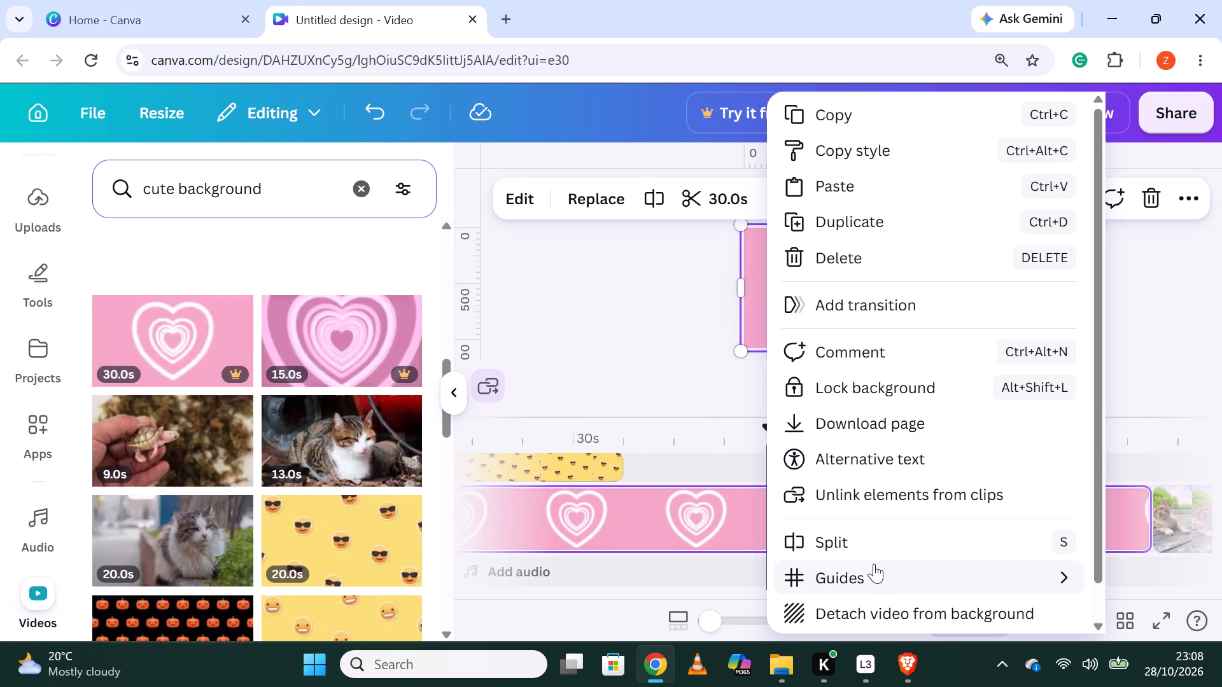
click(861, 546)
right_click(835, 516)
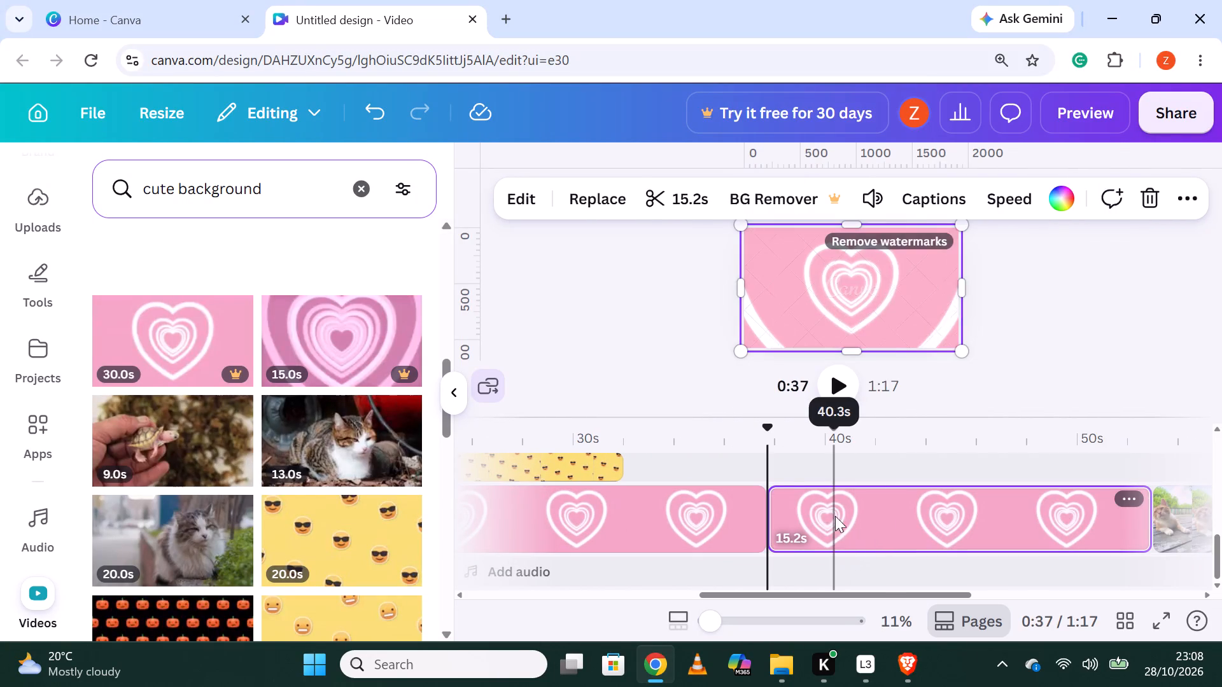
click(897, 247)
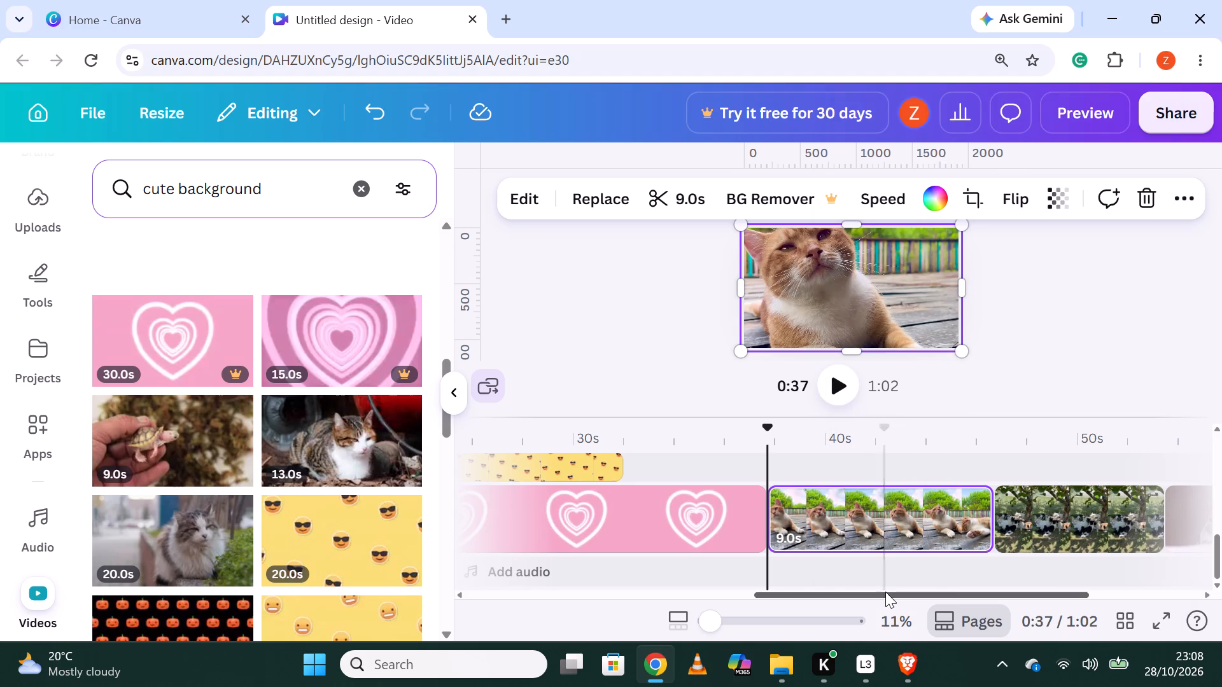
Add the 20-second video of the fluffy grey cat after the squirrel clip, at the end of the timeline.
drag(885, 592, 616, 590)
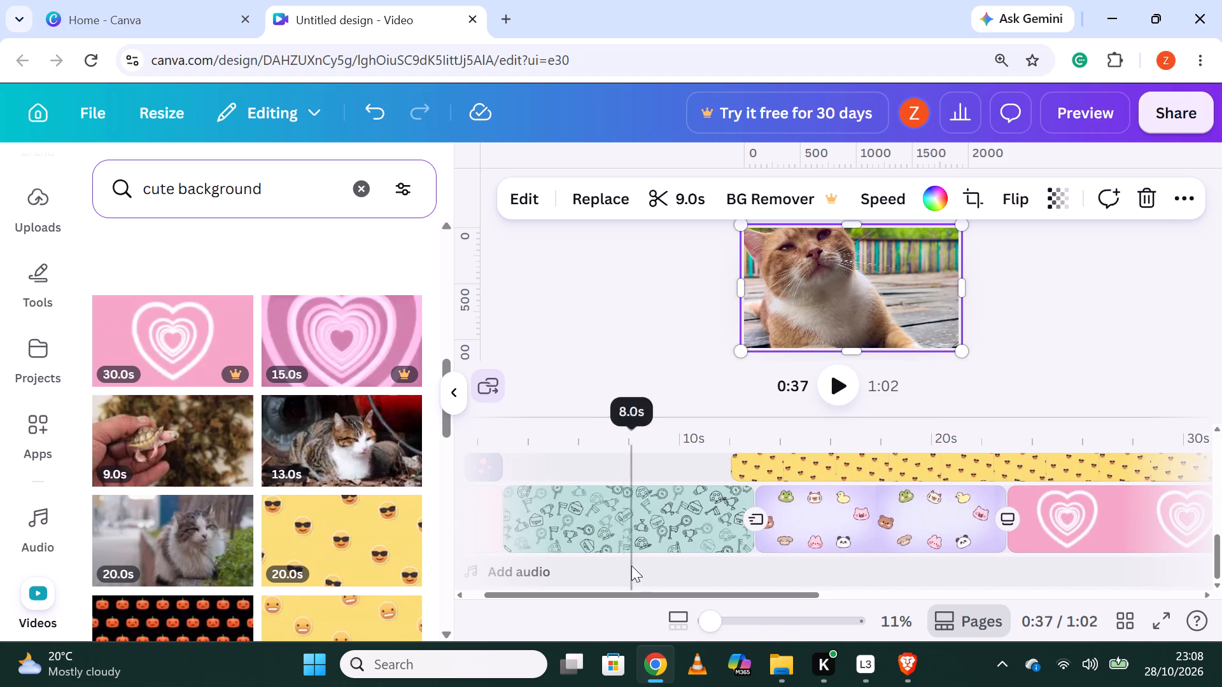
drag(740, 592, 1183, 605)
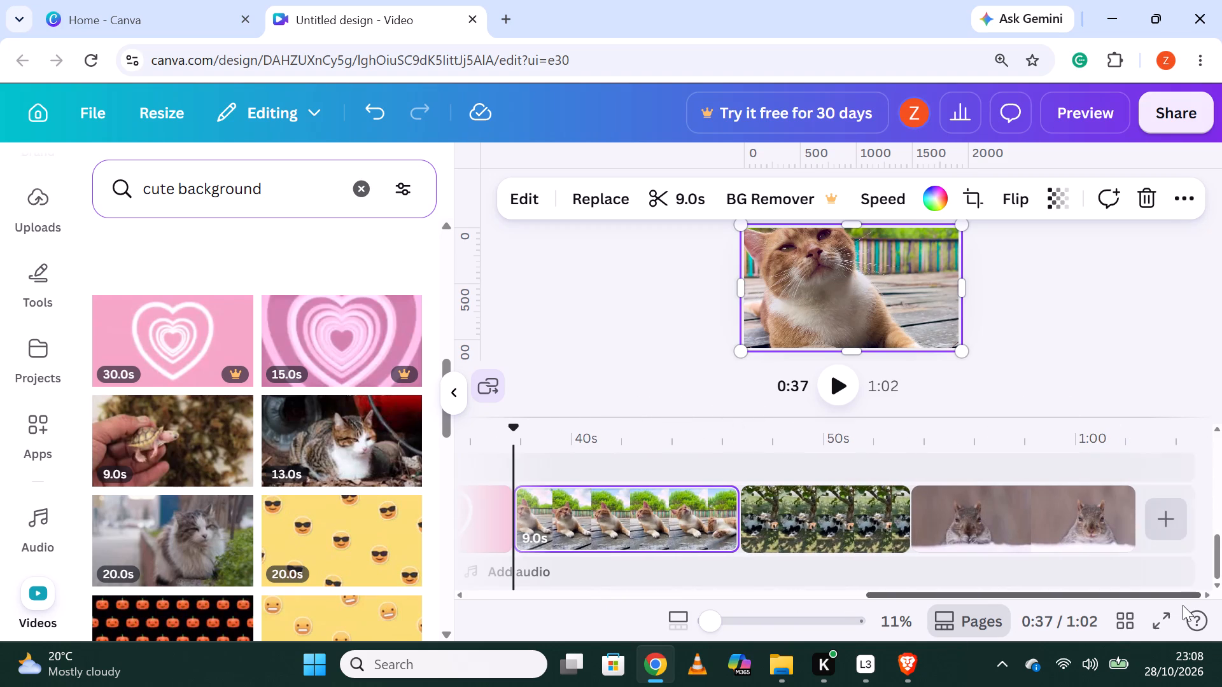
drag(1183, 605, 1184, 605)
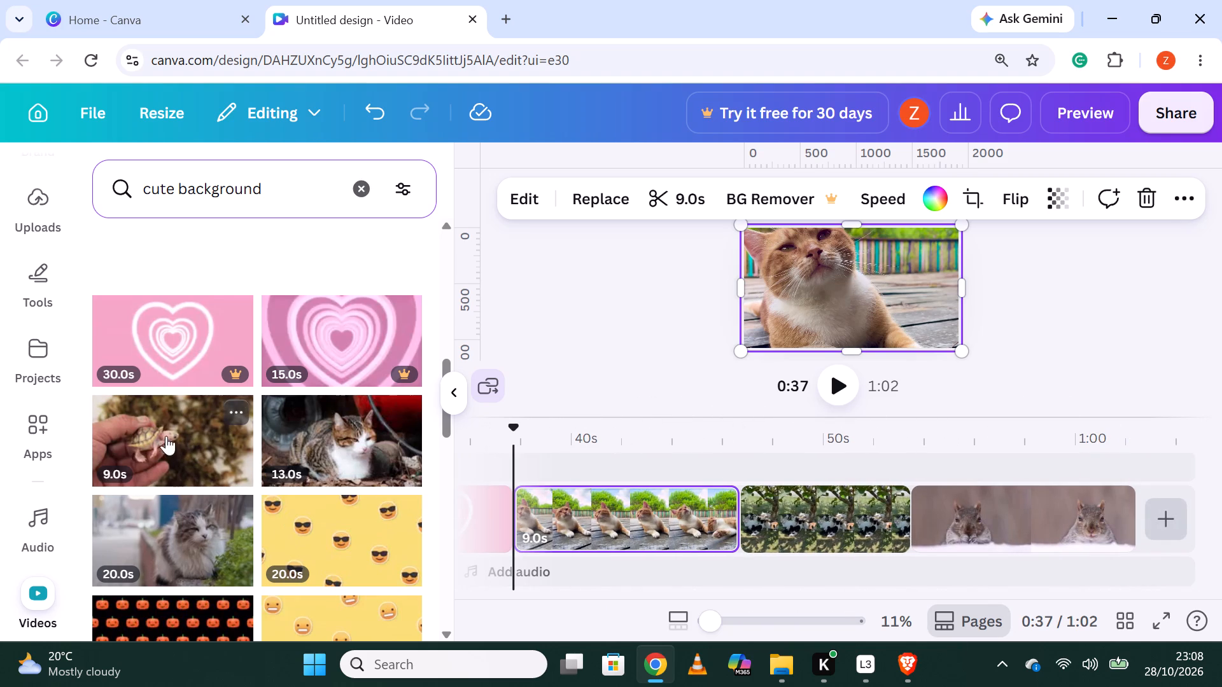
drag(172, 529, 363, 514)
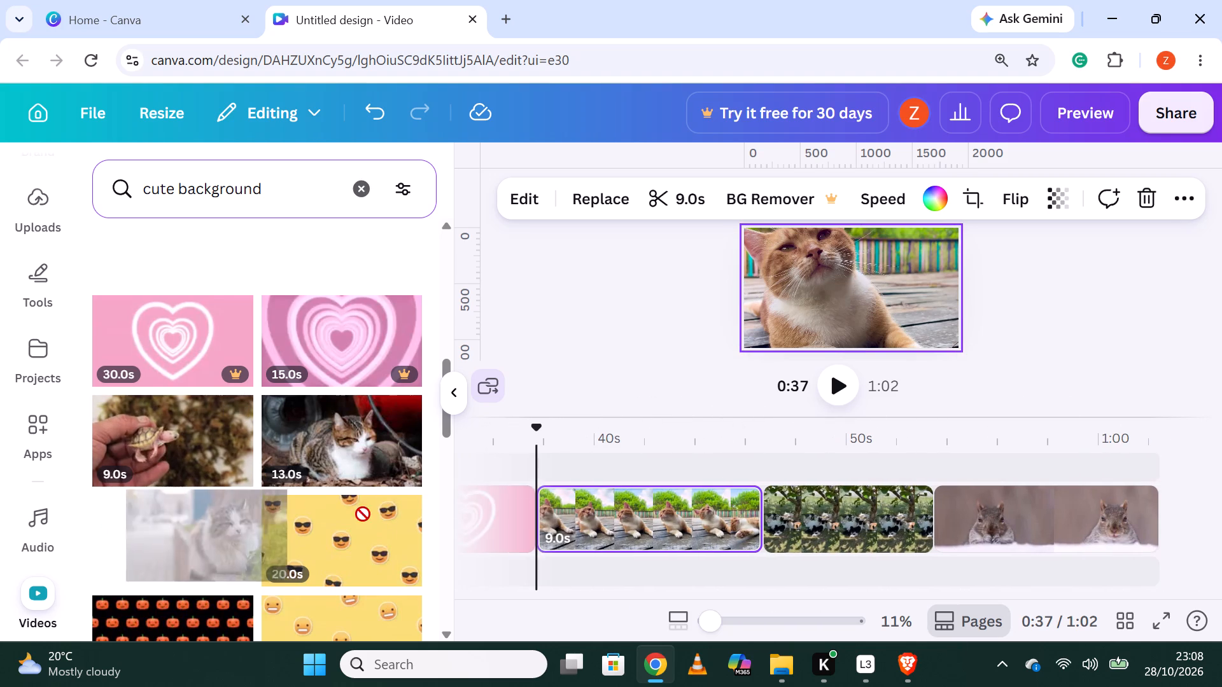
drag(363, 514, 1181, 532)
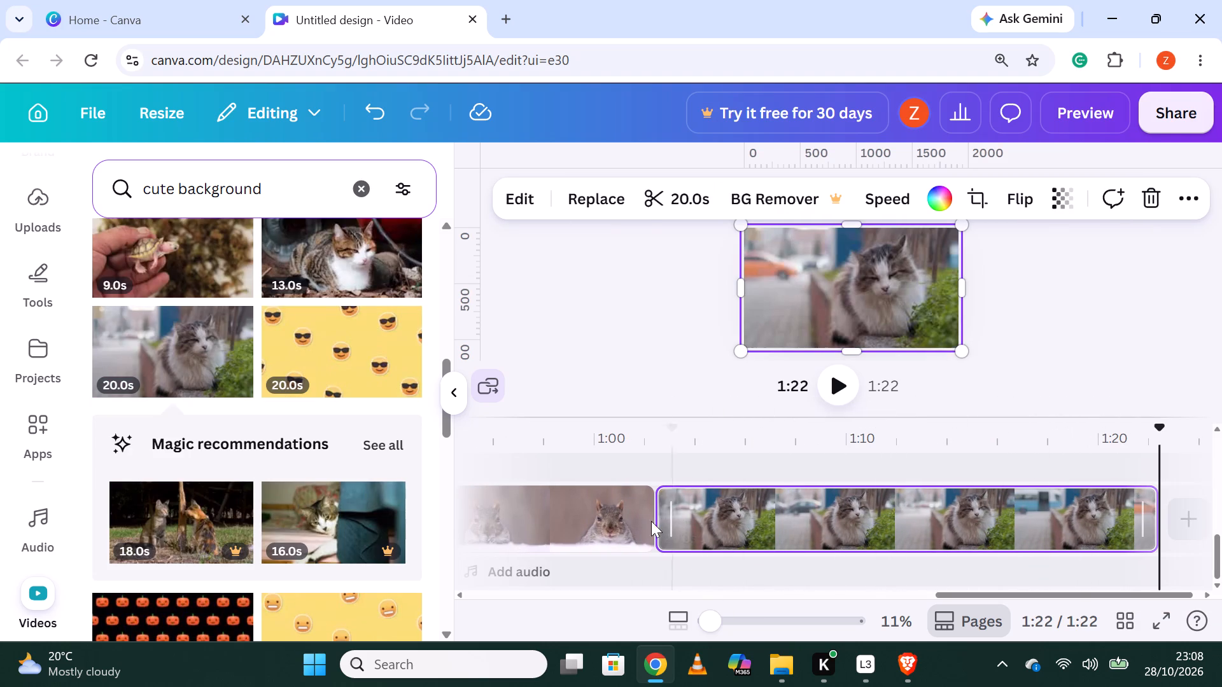
Play back the video from near the start of the fluffy grey cat clip.
click(675, 516)
click(840, 395)
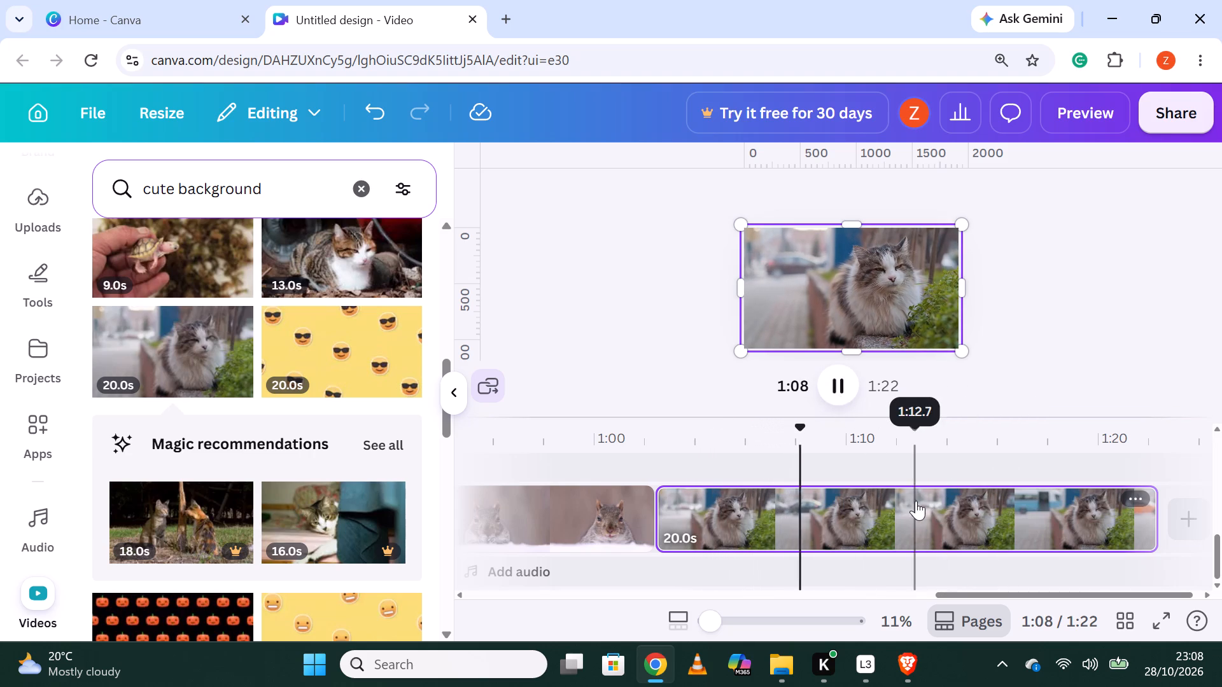
Trim the fluffy grey cat clip by splitting it at about 1:11.7 and deleting the part after the split.
click(892, 509)
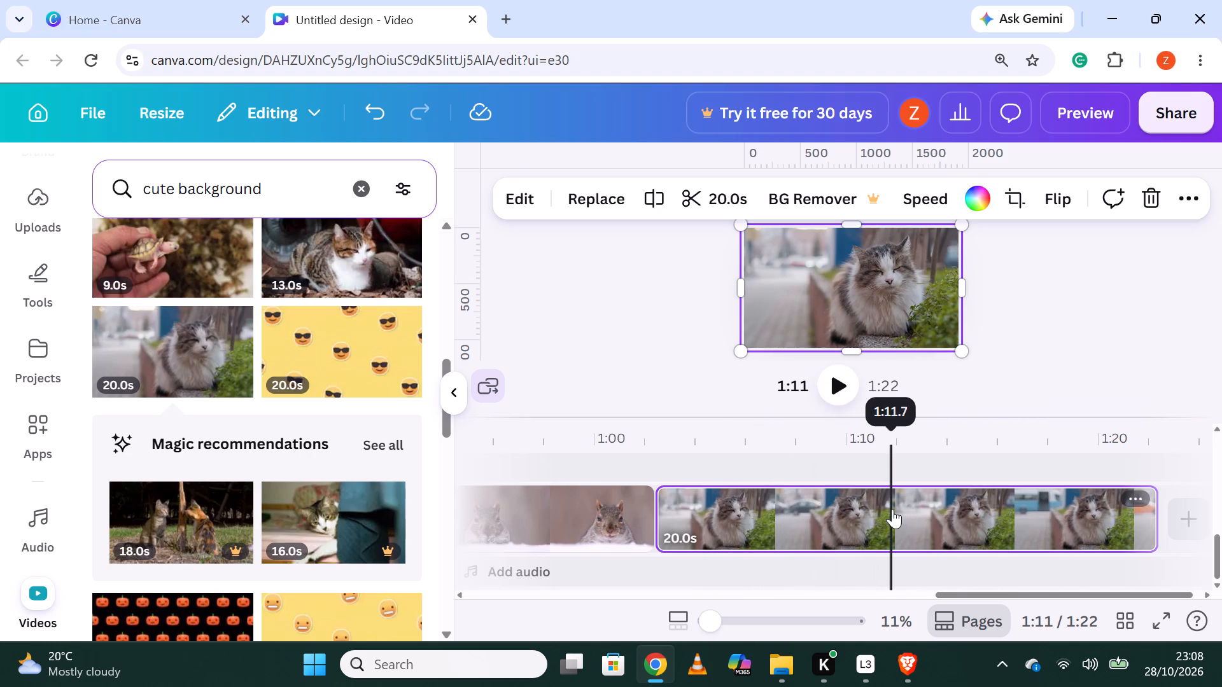
right_click(892, 509)
click(978, 495)
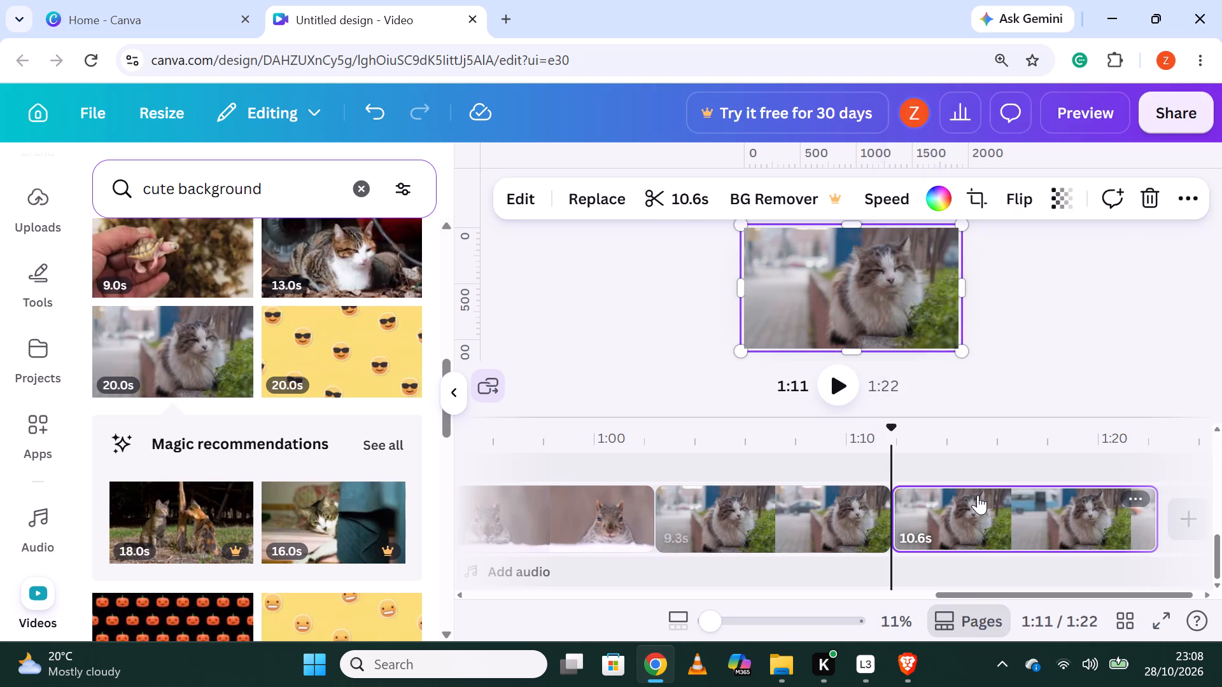
right_click(979, 520)
click(962, 260)
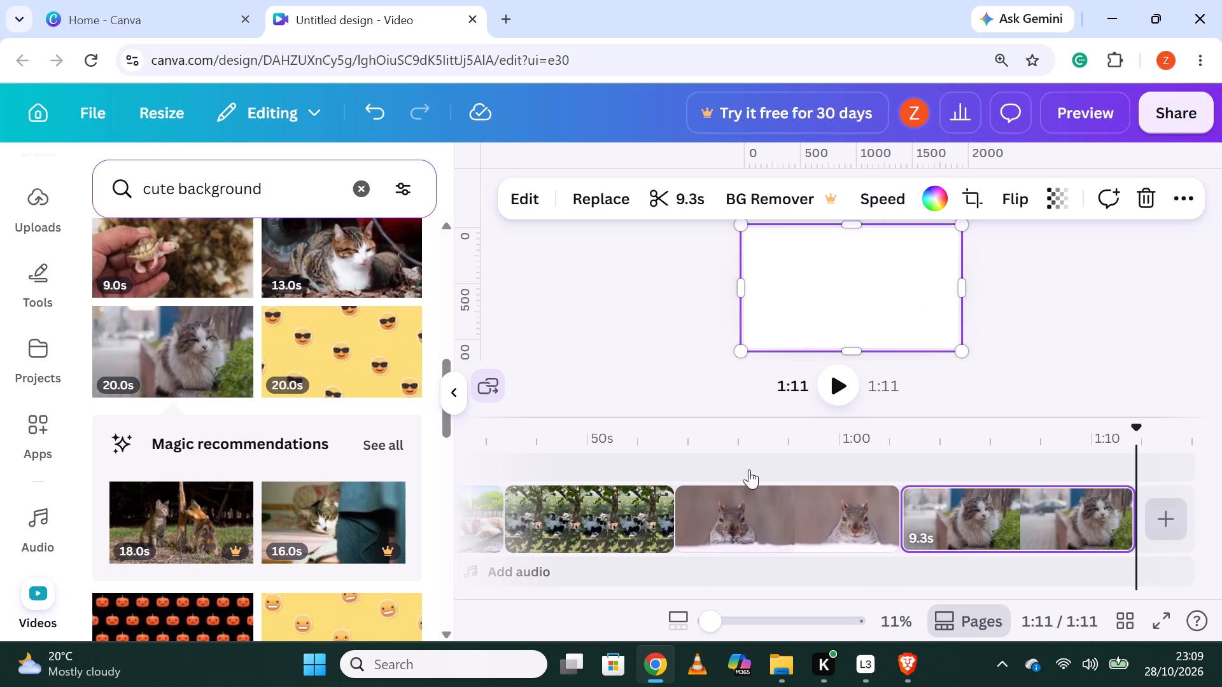
Add the 18-second video of the fluffy orange dog on a yellow background at the end of the timeline.
scroll(336, 550, down, 1)
scroll(200, 295, down, 1)
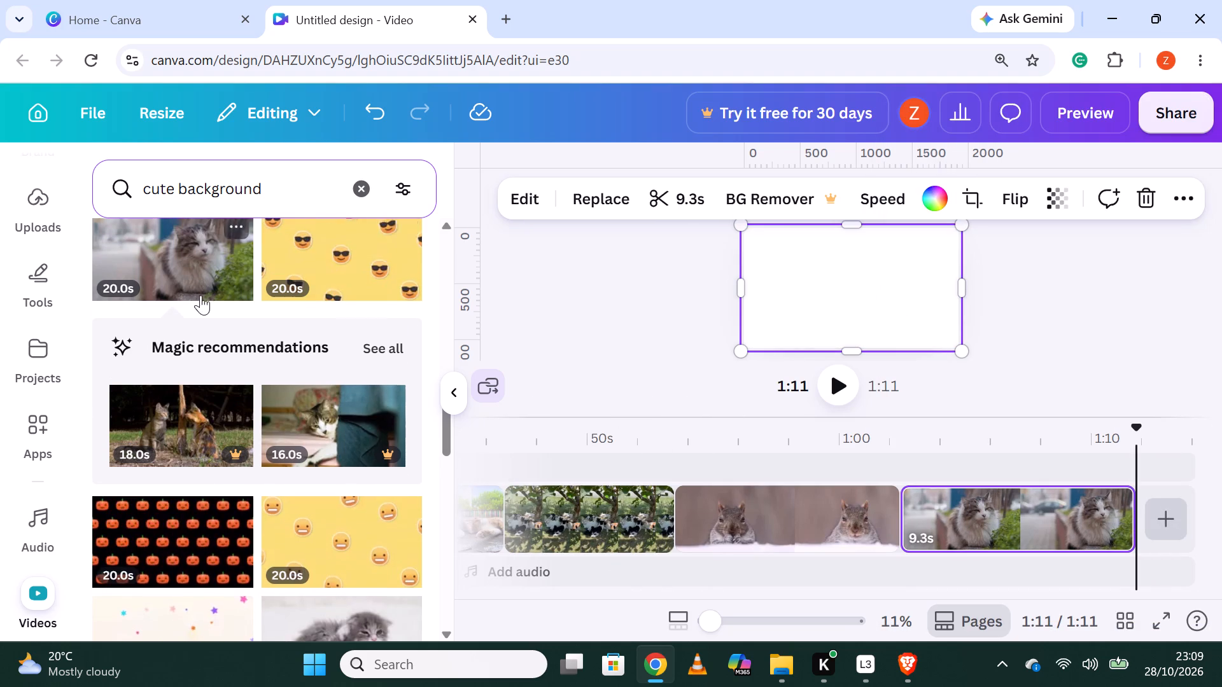
scroll(200, 295, down, 2)
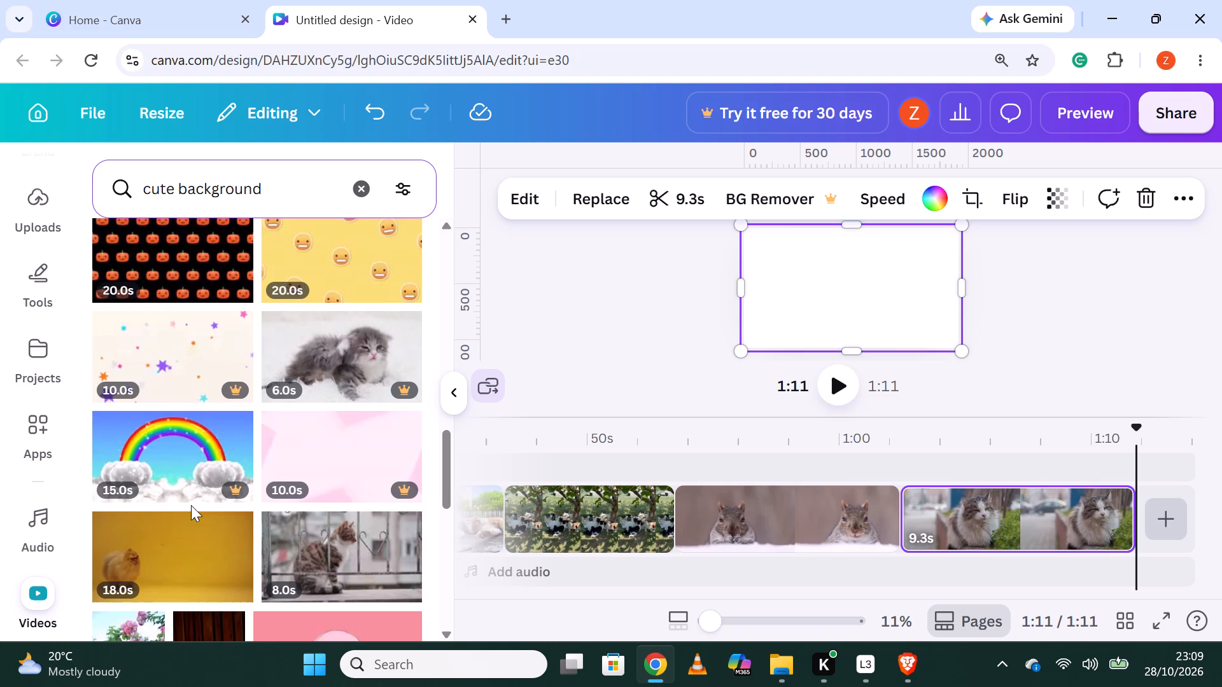
drag(183, 540, 1153, 515)
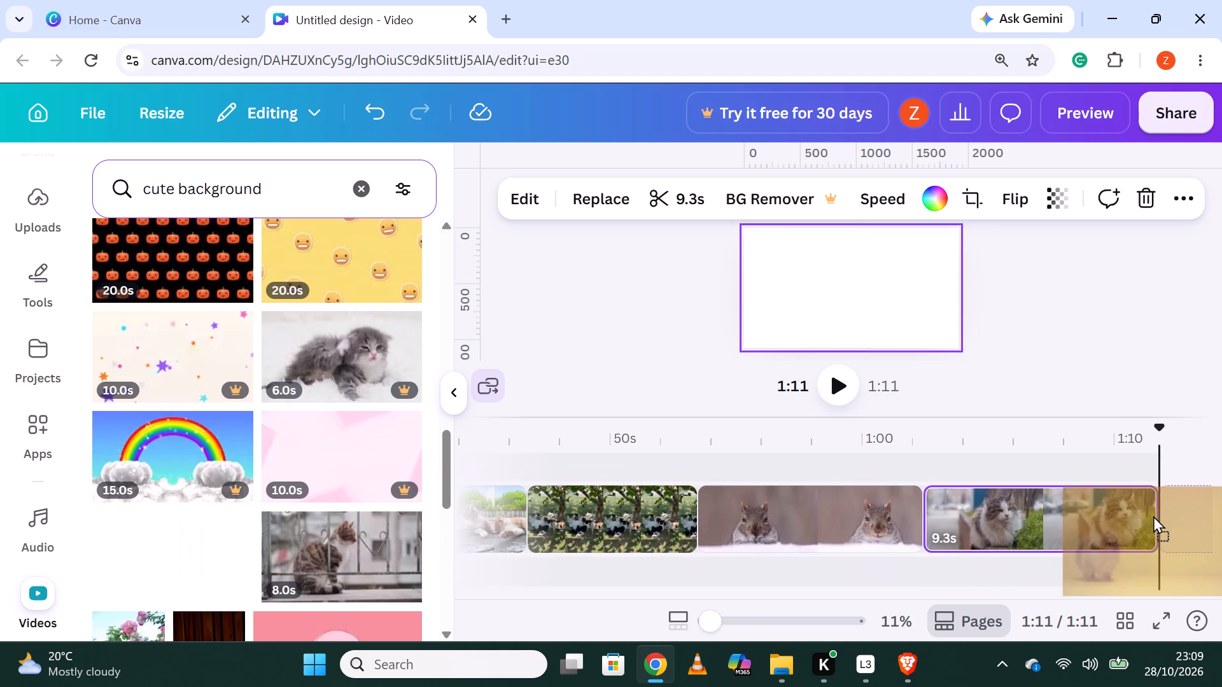
drag(1153, 515, 1156, 515)
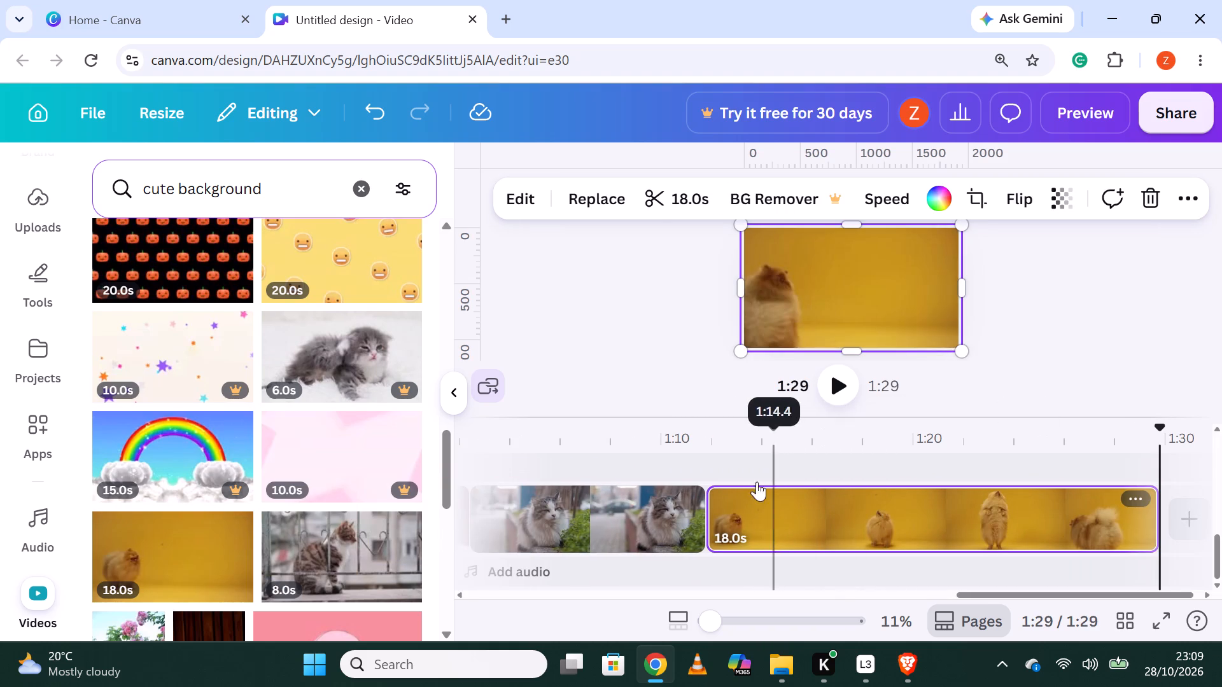
Play back the video from near the start of the fluffy orange dog clip, at about 1:12.9.
click(845, 375)
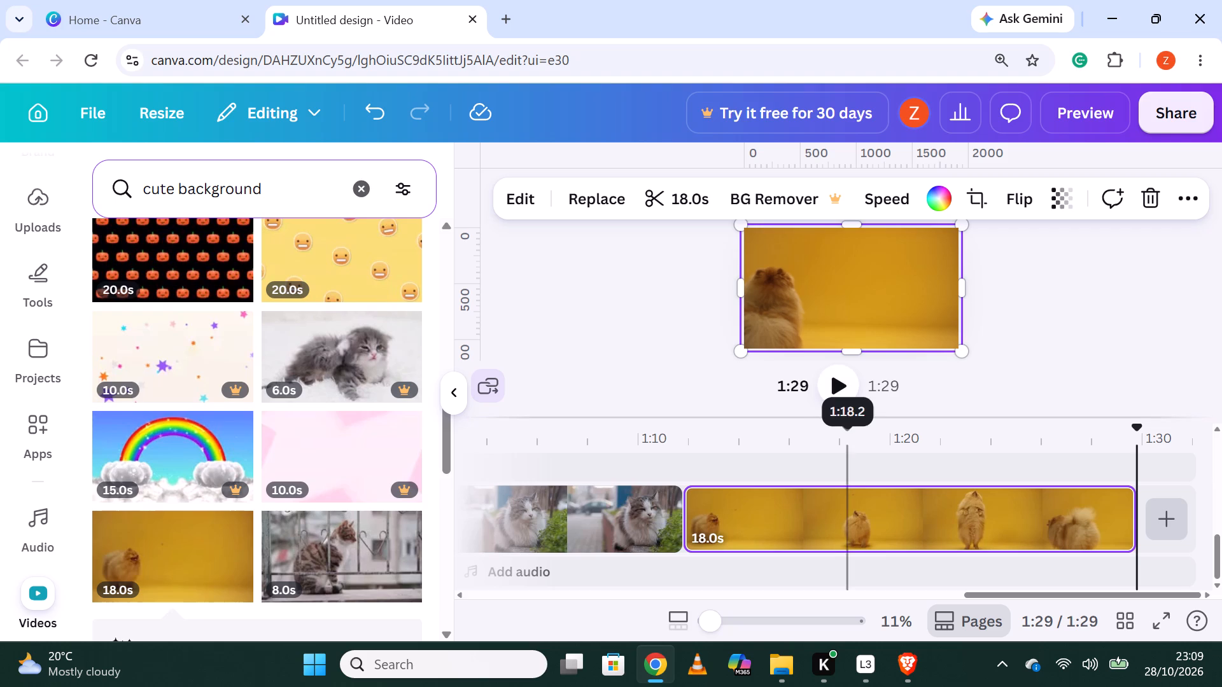
click(846, 394)
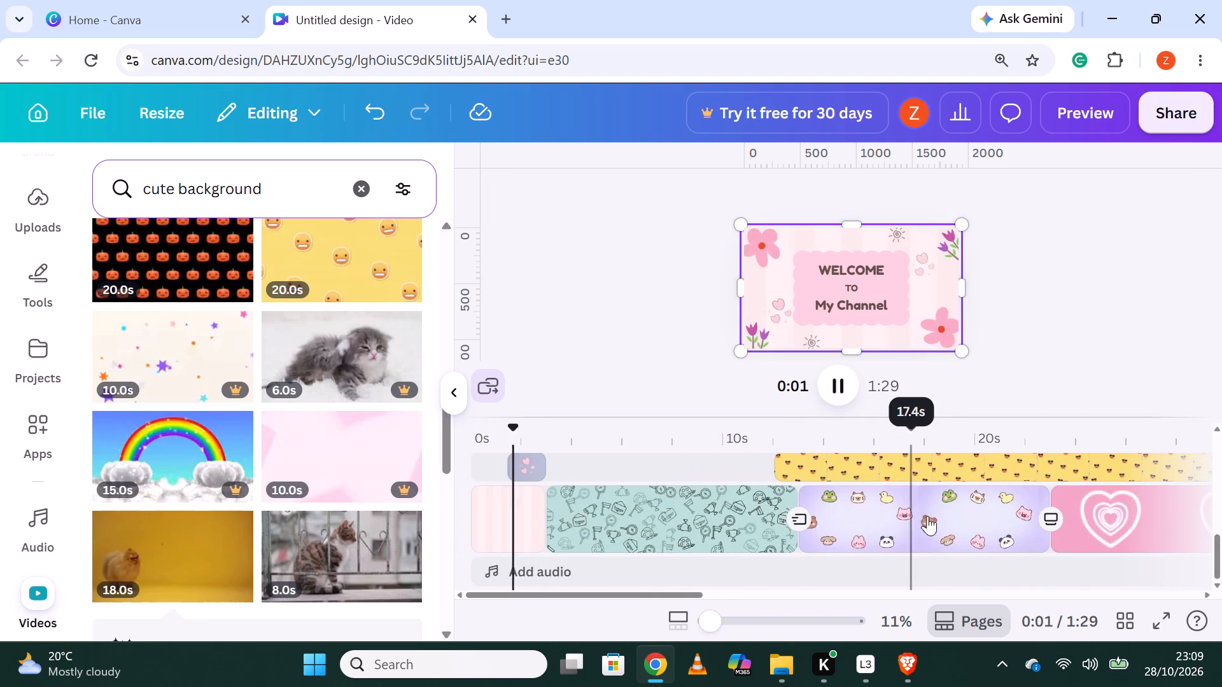
drag(654, 591, 1128, 605)
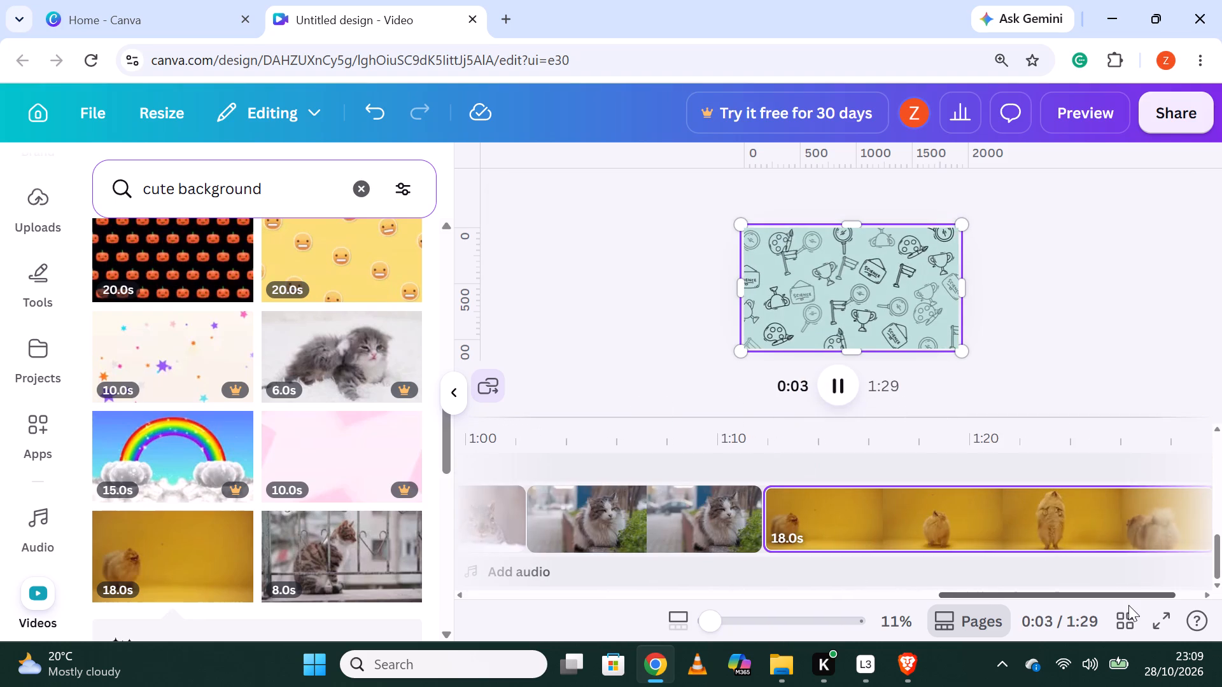
drag(1128, 605, 1149, 605)
click(902, 515)
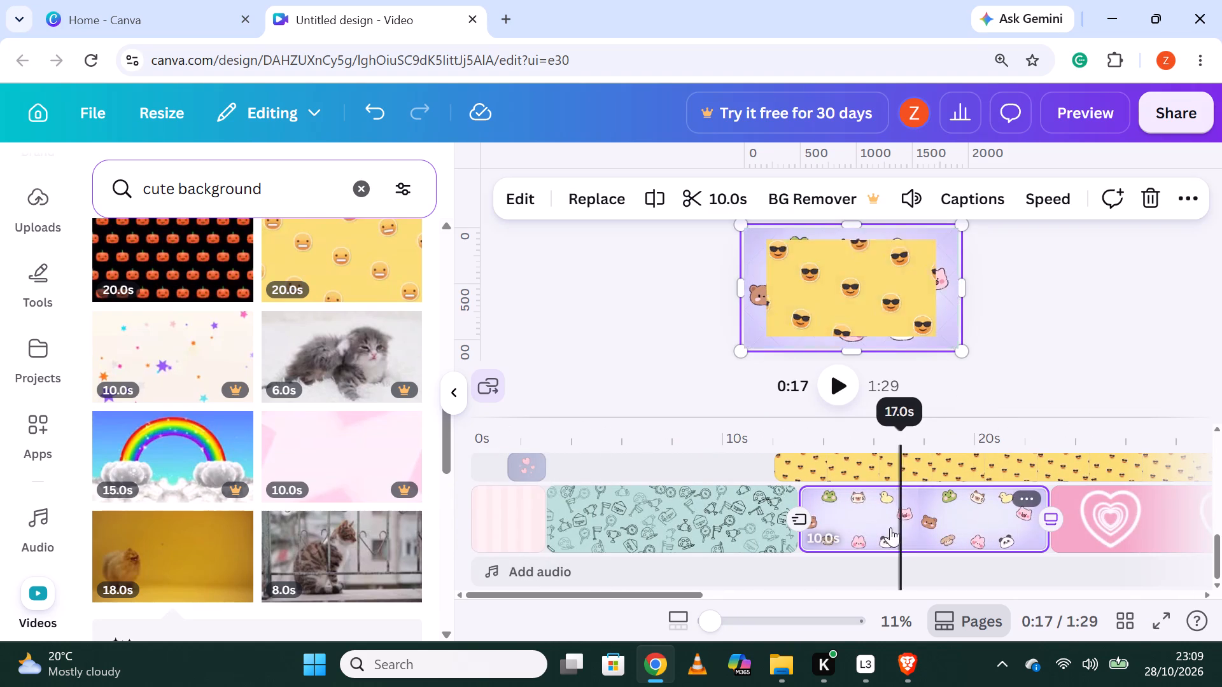
drag(667, 590, 1114, 600)
click(877, 531)
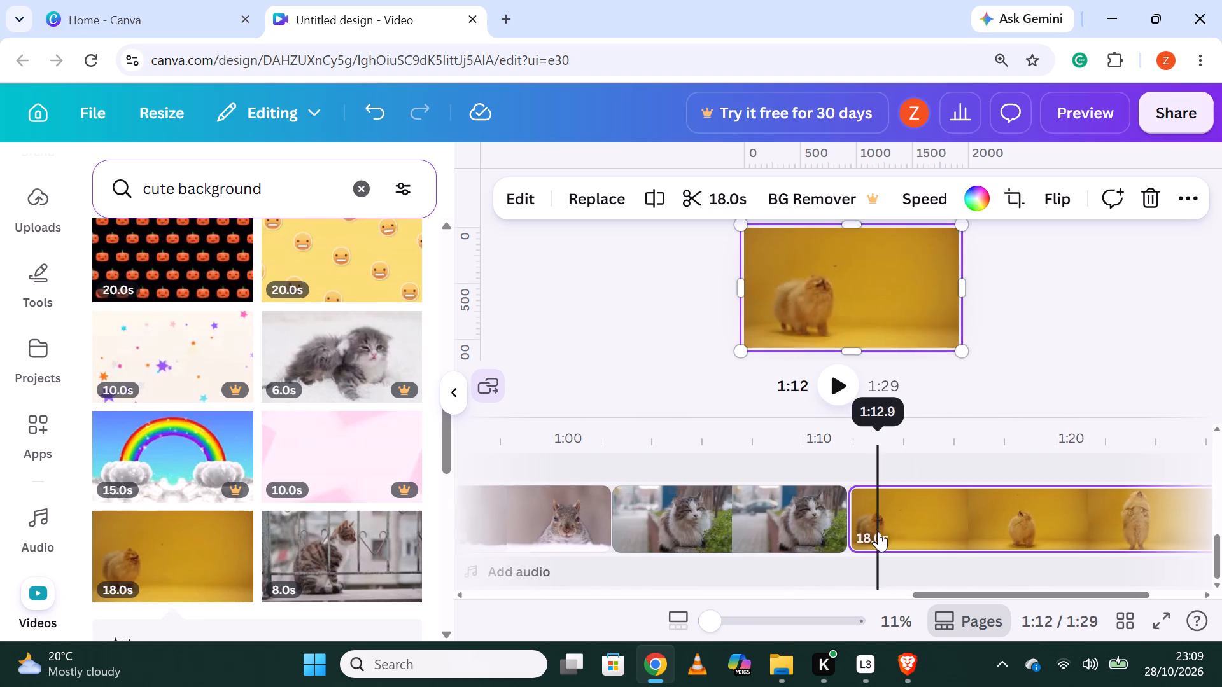
click(843, 392)
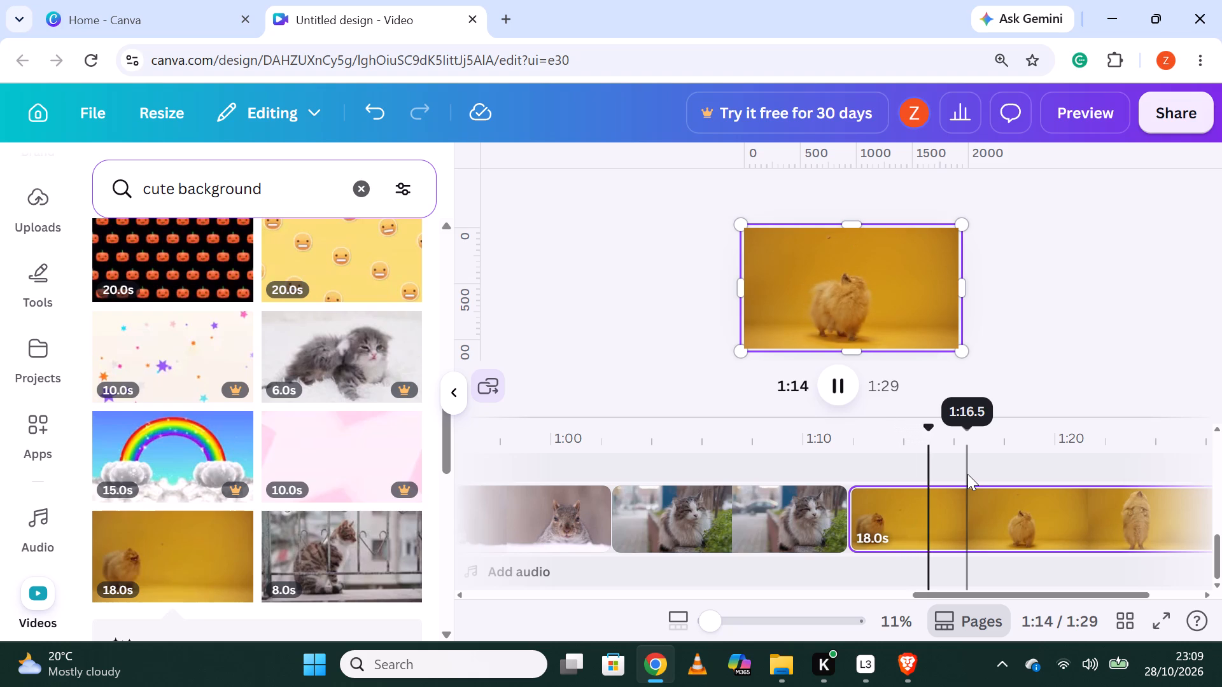
Trim the fluffy orange dog clip by splitting it at about 1:20.6 and deleting the part after the split.
click(1072, 490)
right_click(1072, 490)
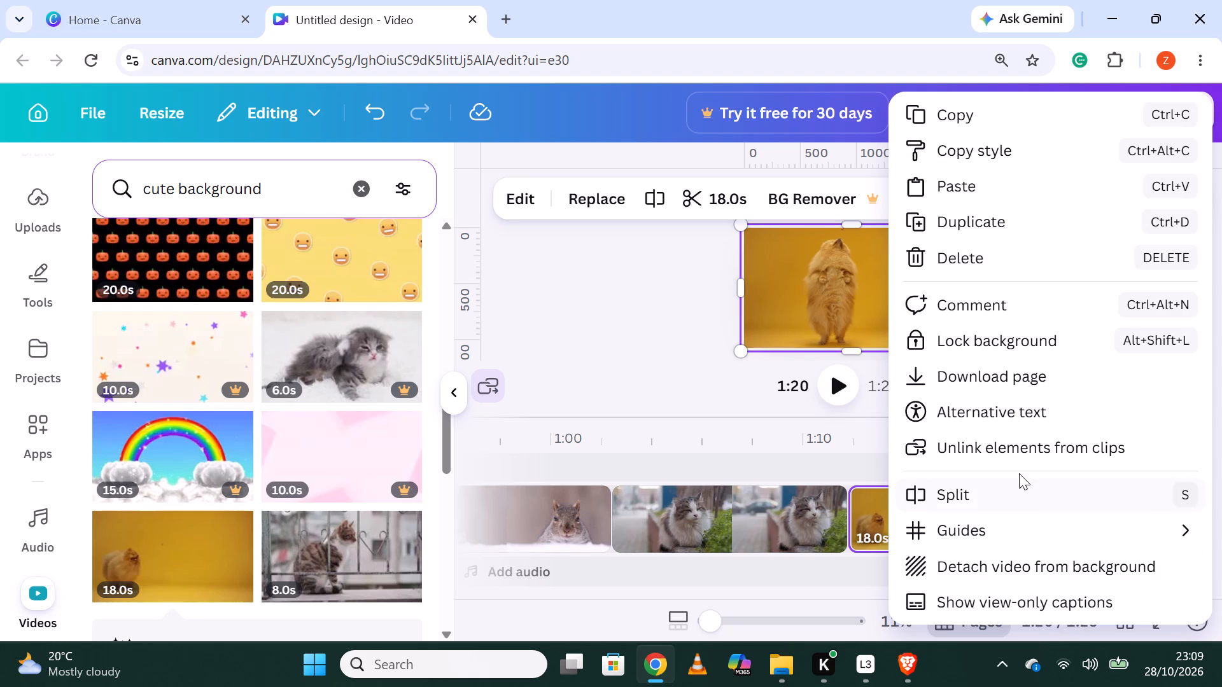
click(1016, 484)
right_click(1125, 511)
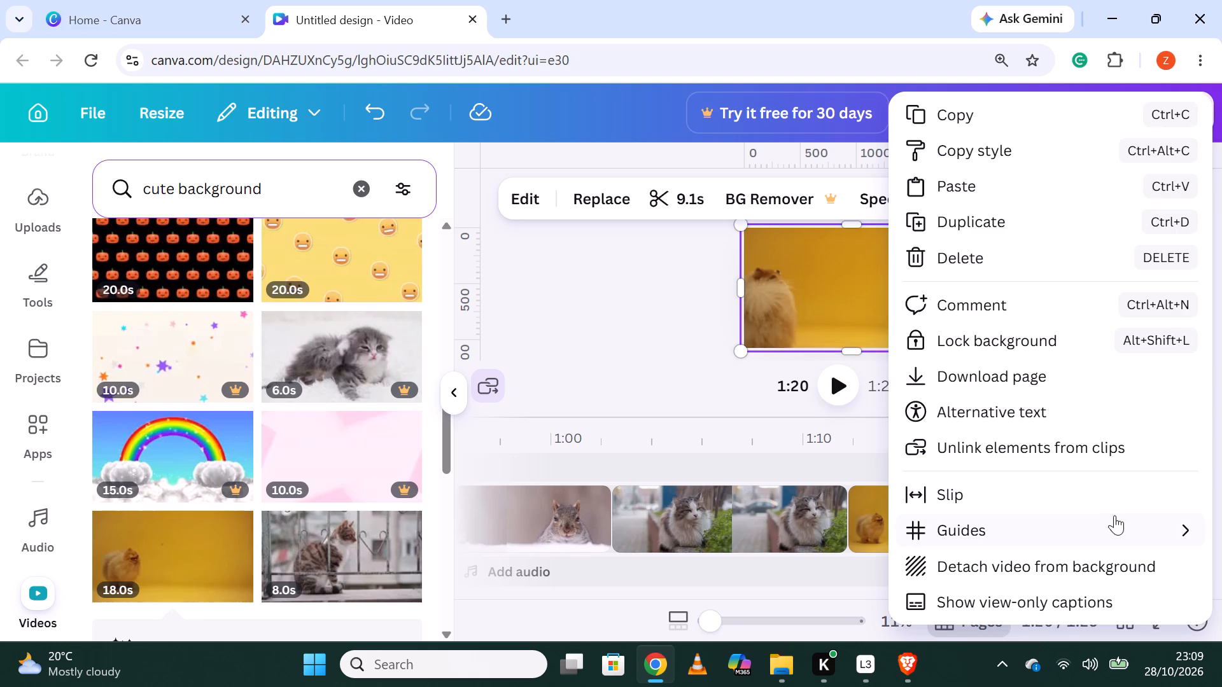
click(976, 261)
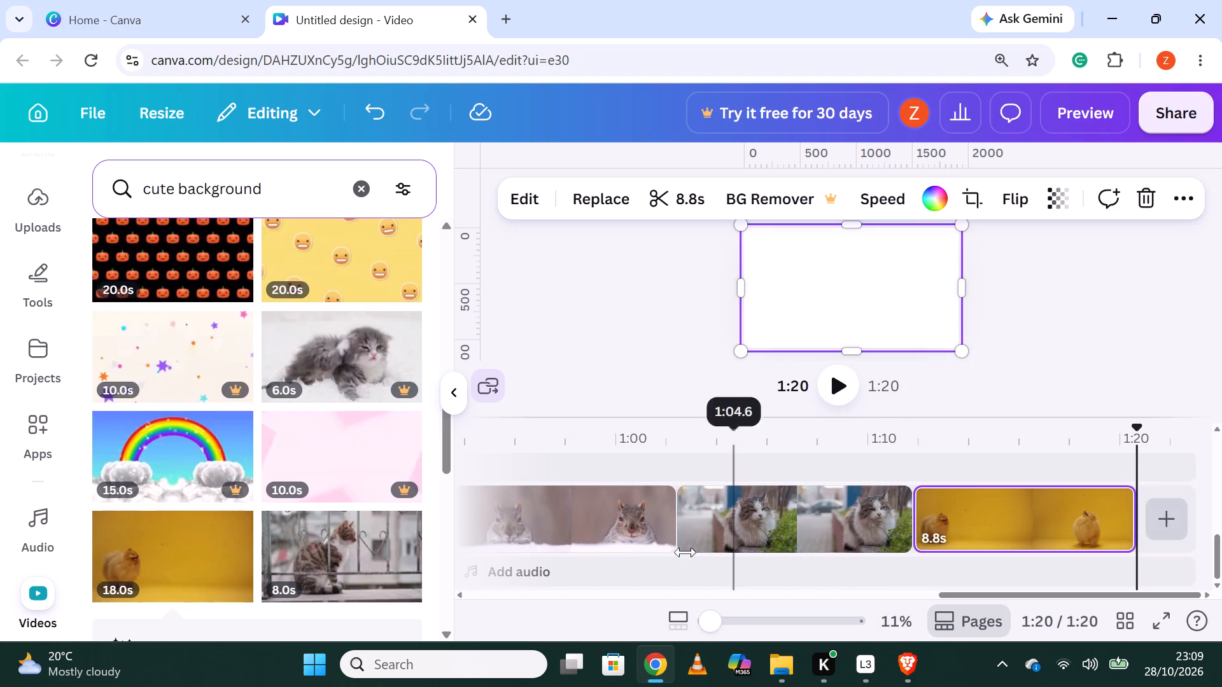
Overlay the 11-second white dog video on the track above the emoji overlay, starting at about 4 seconds.
drag(981, 594, 596, 627)
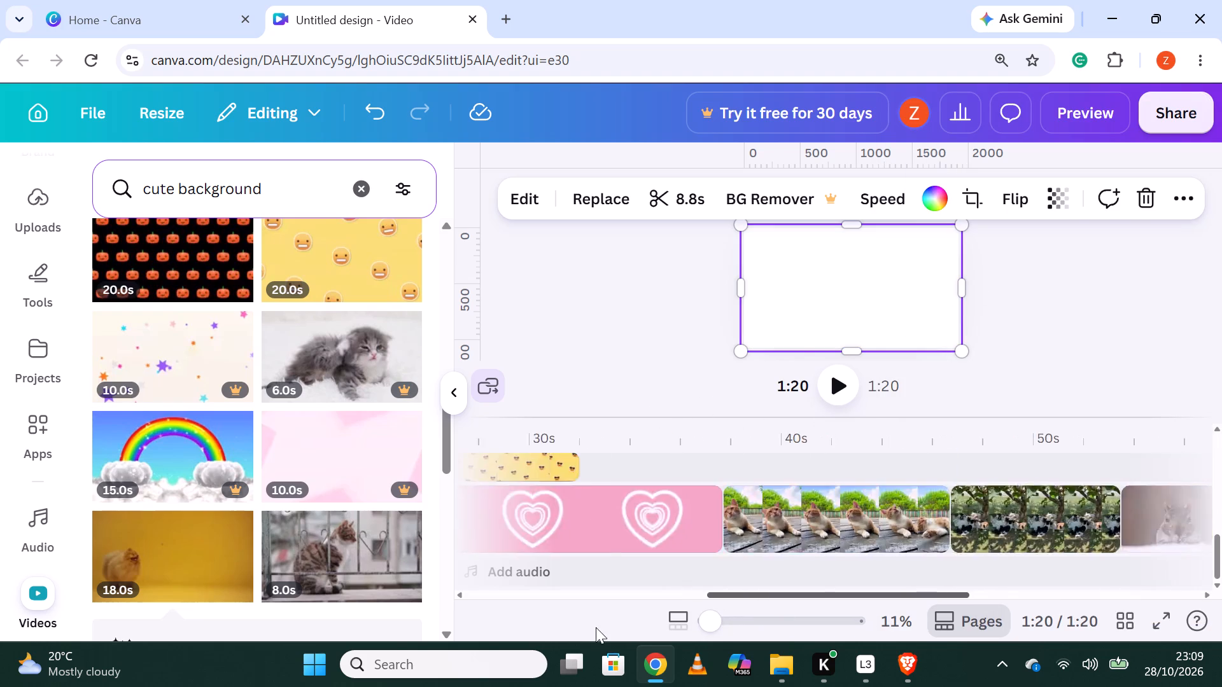
drag(596, 627, 391, 635)
scroll(708, 497, up, 2)
scroll(700, 512, down, 1)
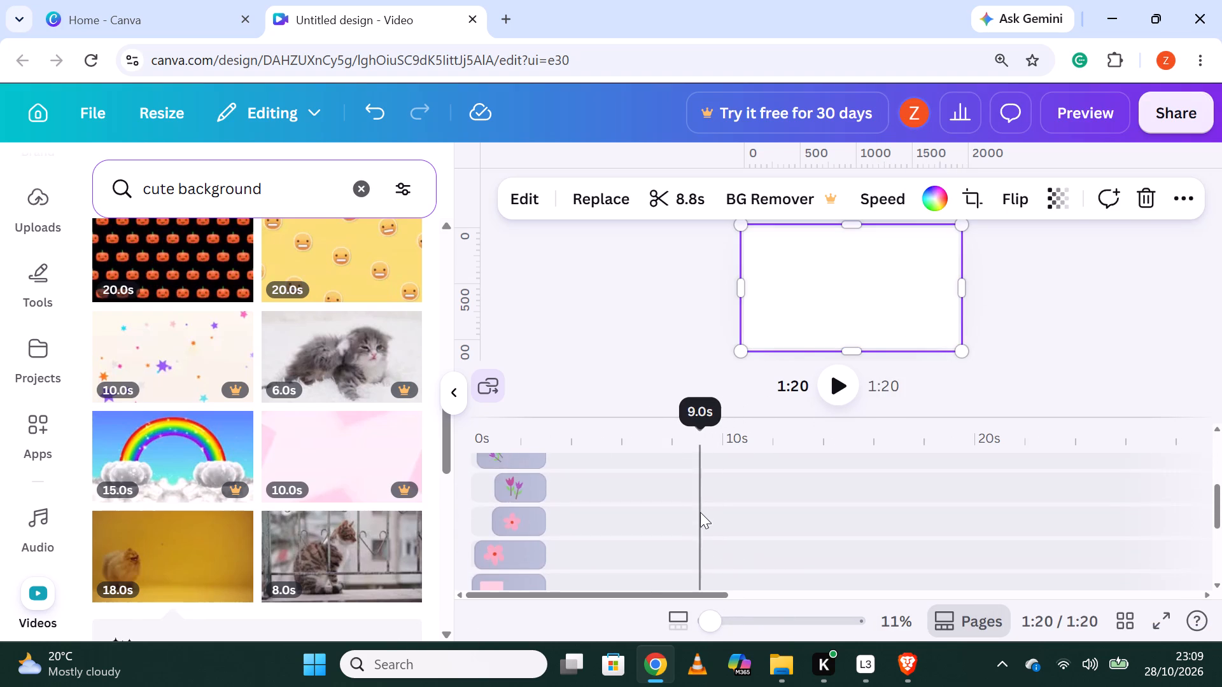
scroll(701, 513, down, 1)
scroll(153, 529, down, 2)
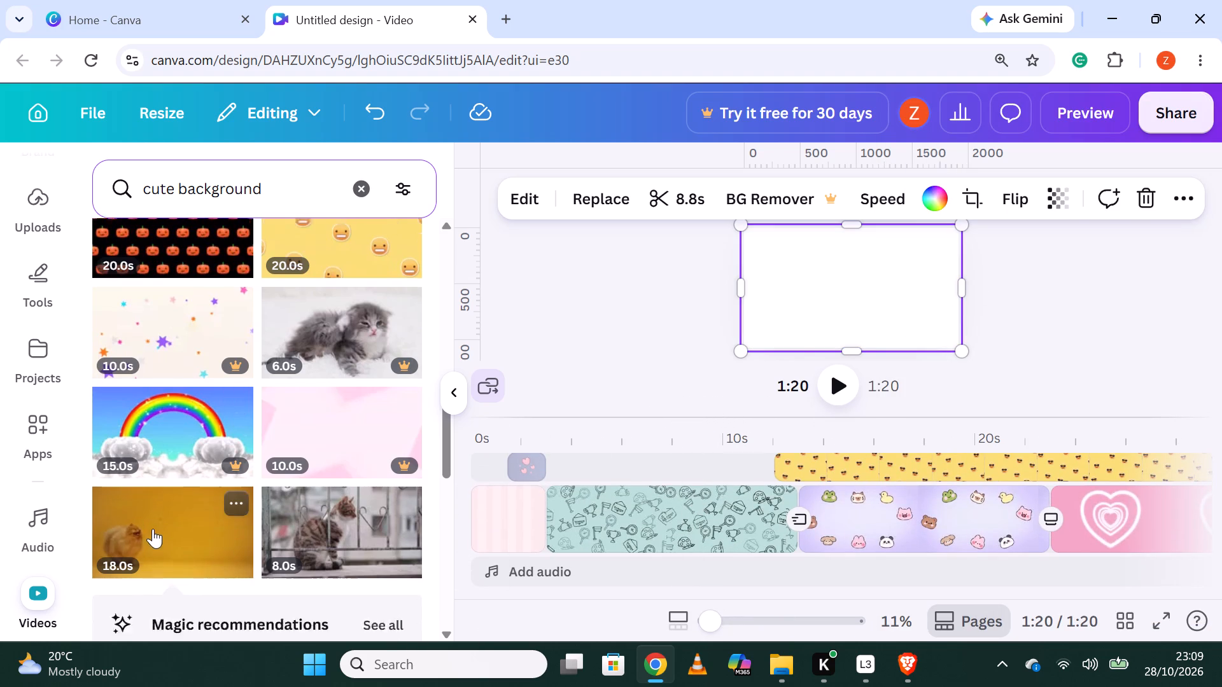
drag(305, 531, 603, 469)
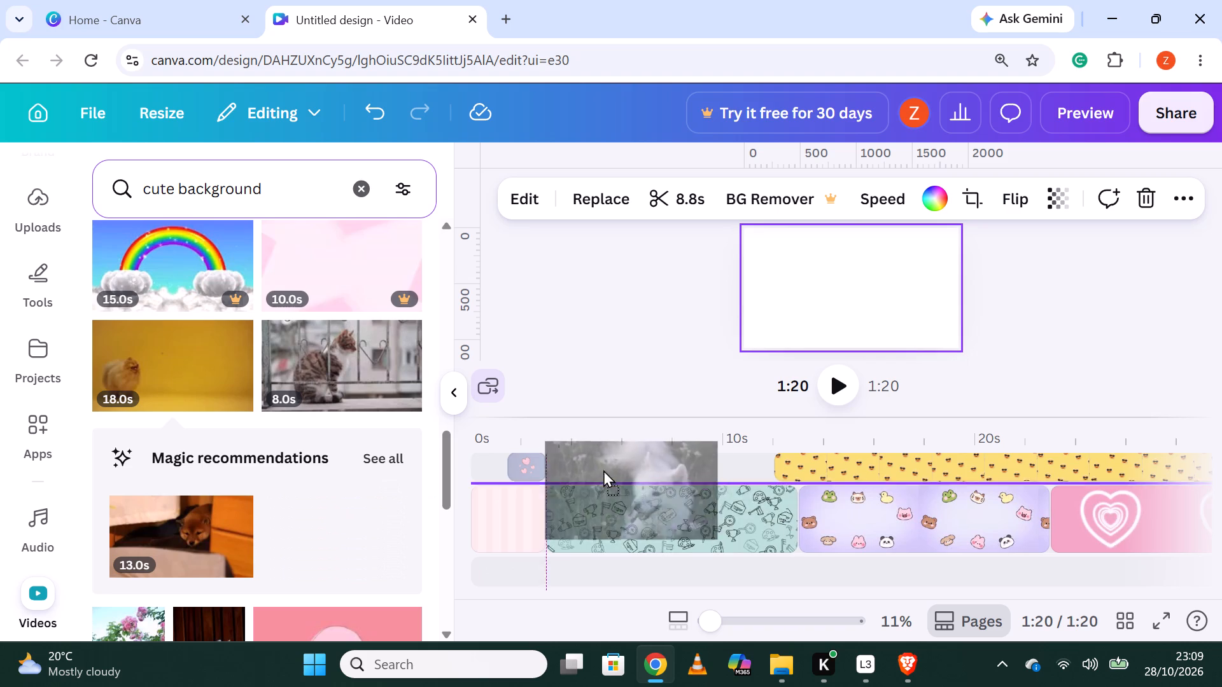
drag(603, 469, 623, 450)
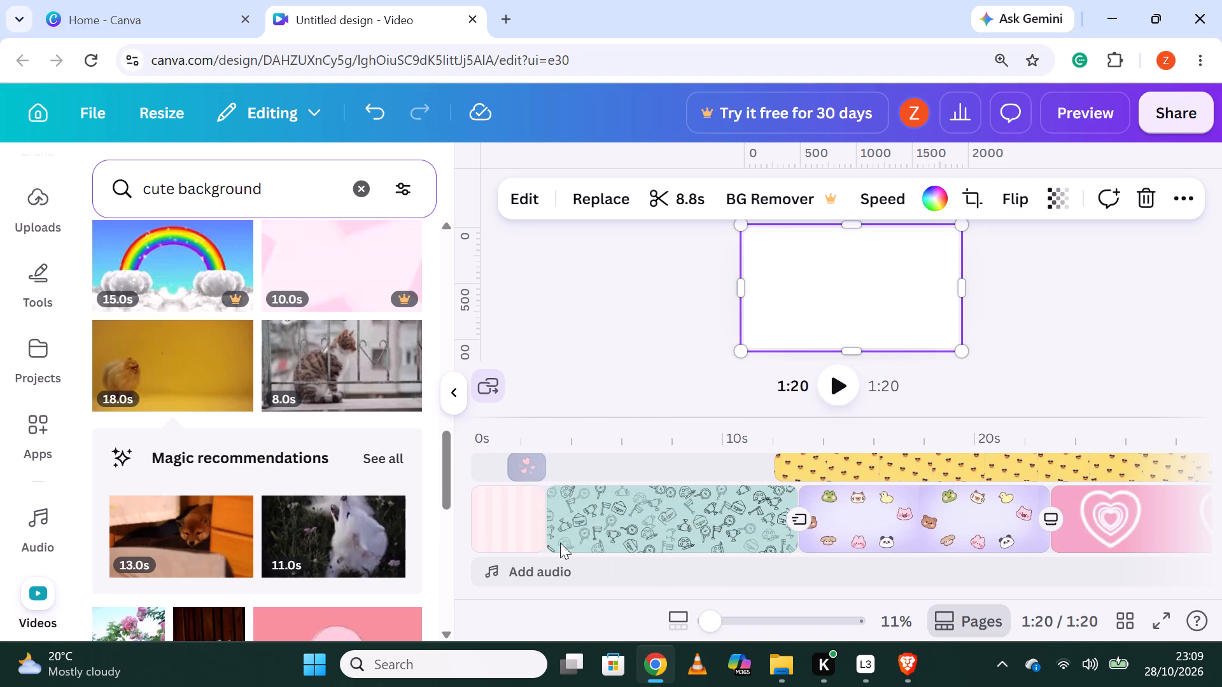
scroll(597, 552, up, 1)
drag(324, 530, 679, 516)
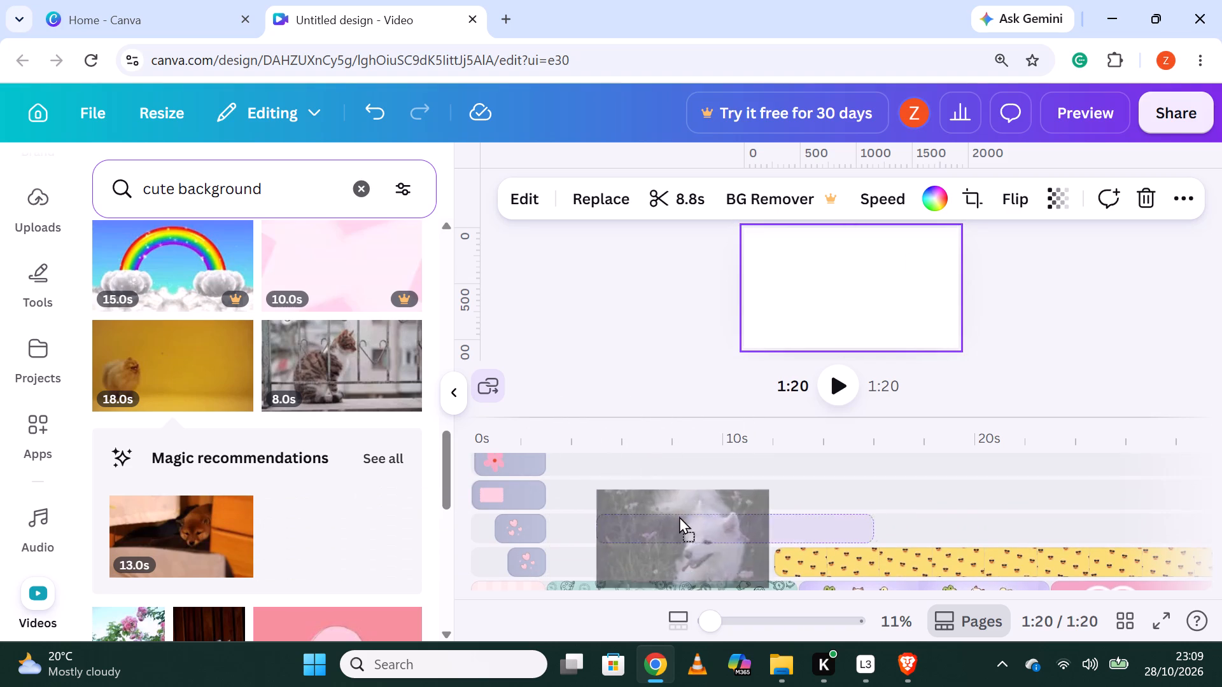
drag(679, 516, 638, 517)
Insert the 11-second crying cartoon baby video between the teal doodle clip and the purple animal clip.
scroll(197, 500, down, 4)
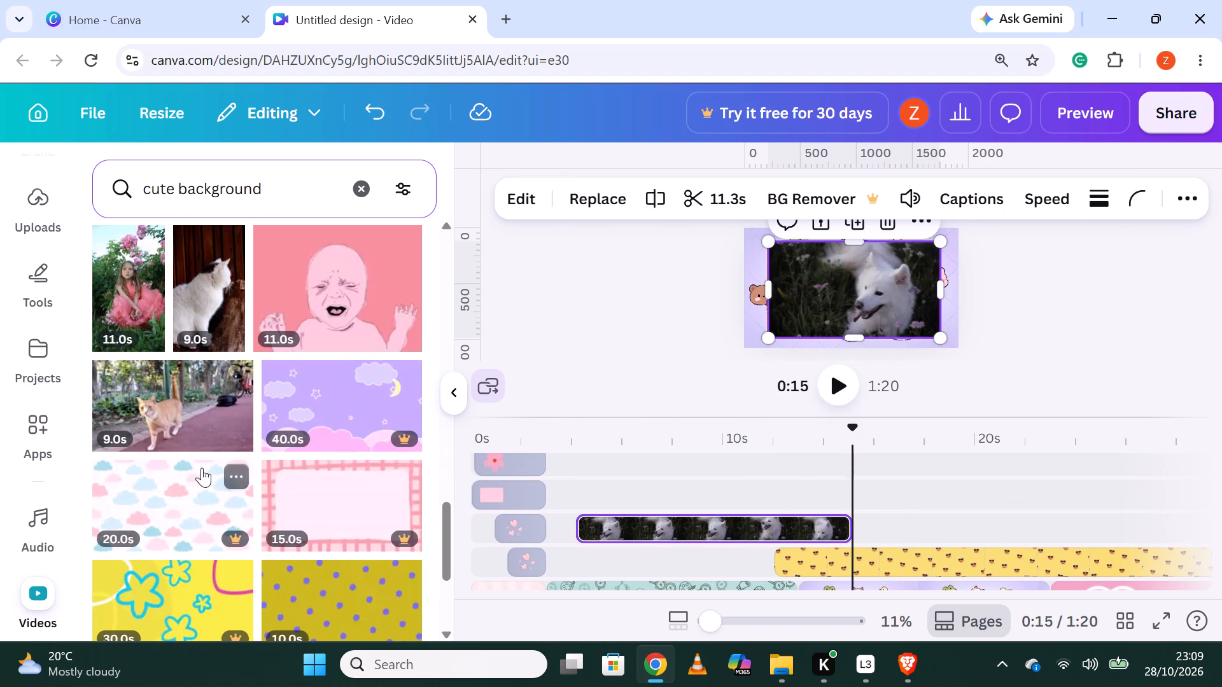
click(367, 294)
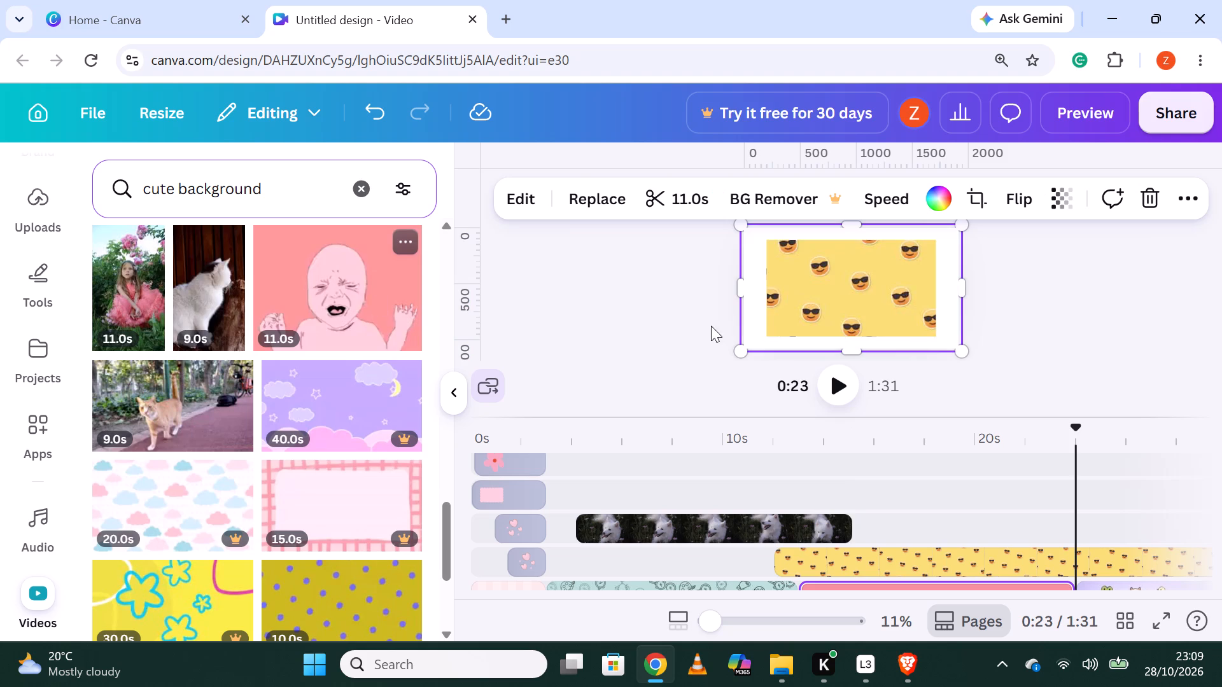
Overlay the 9-second orange cat video just after the white dog overlay on the same track, starting at about 15.5 seconds.
scroll(190, 346, down, 1)
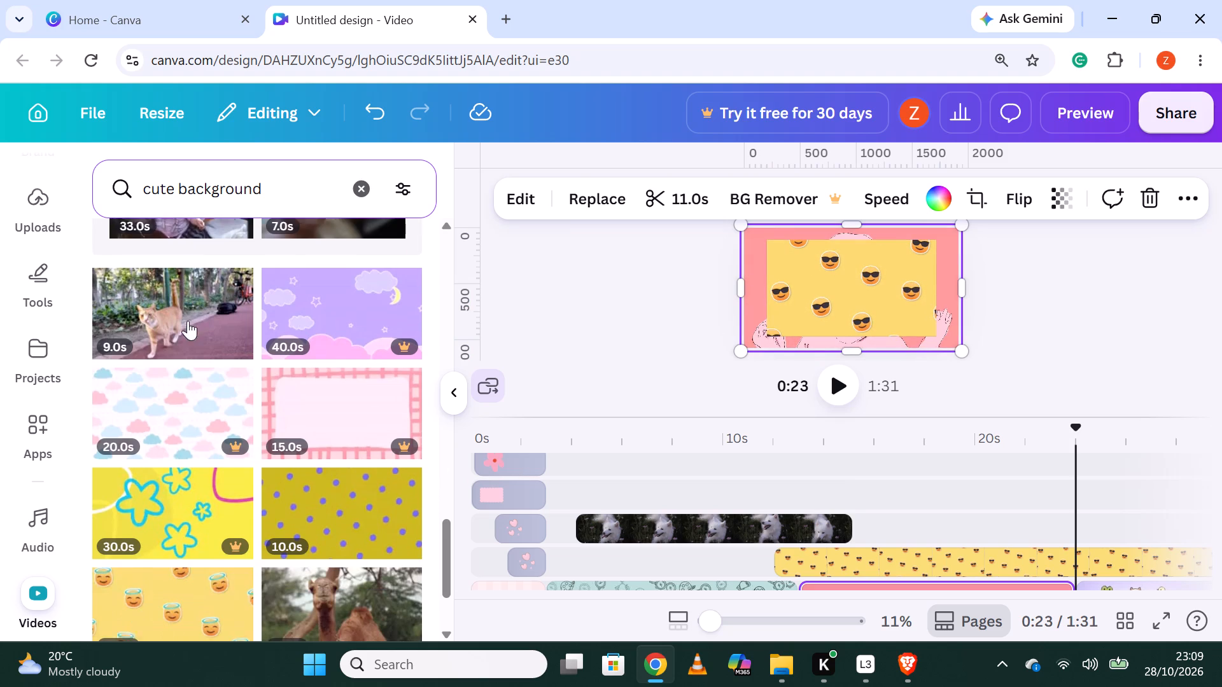
drag(168, 324, 815, 498)
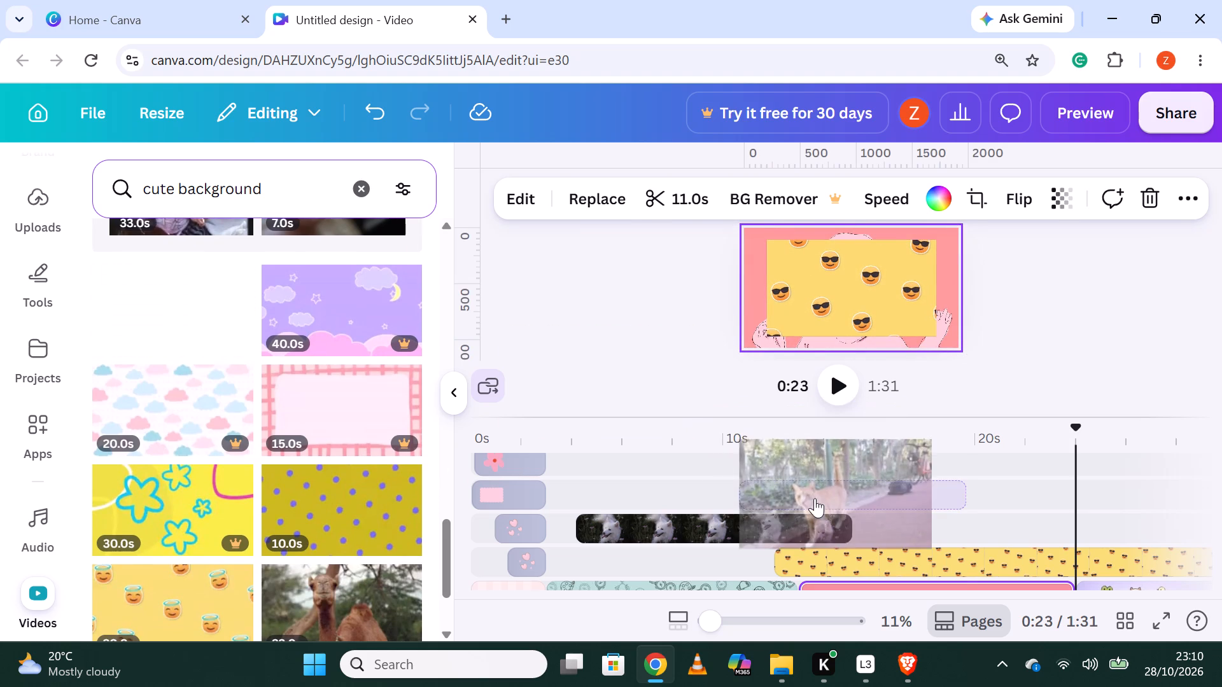
drag(815, 498, 938, 520)
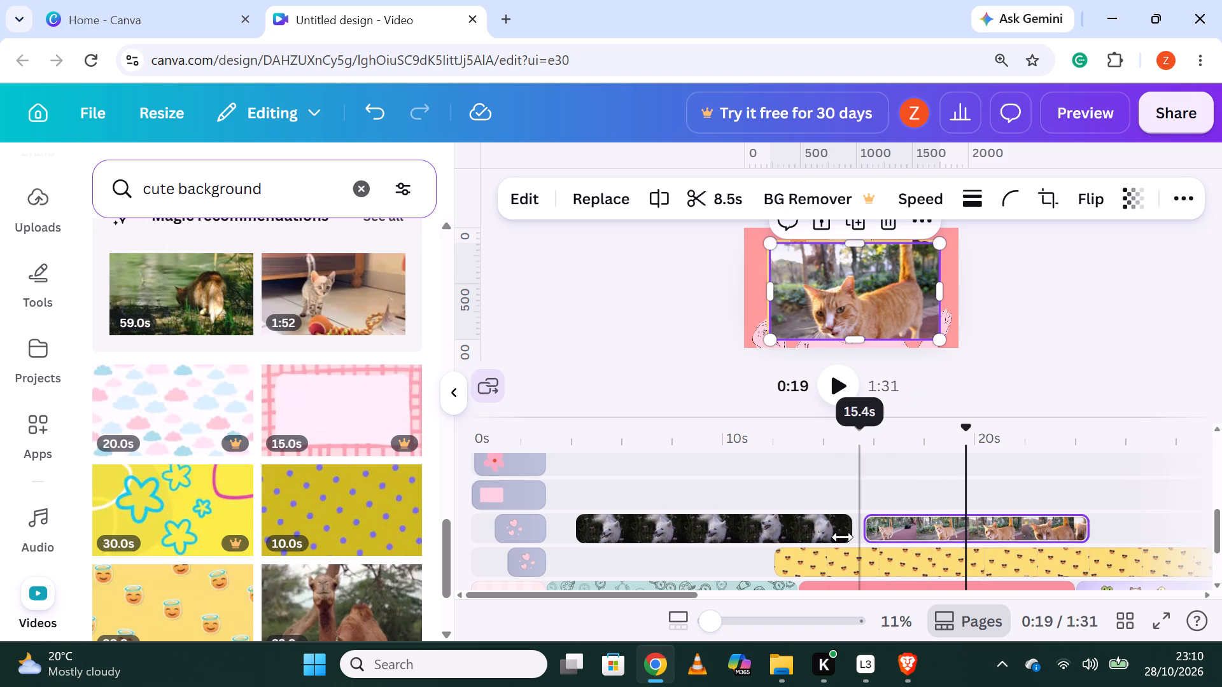
Play back the white dog and orange cat overlays from about 11 to 19 seconds.
click(757, 519)
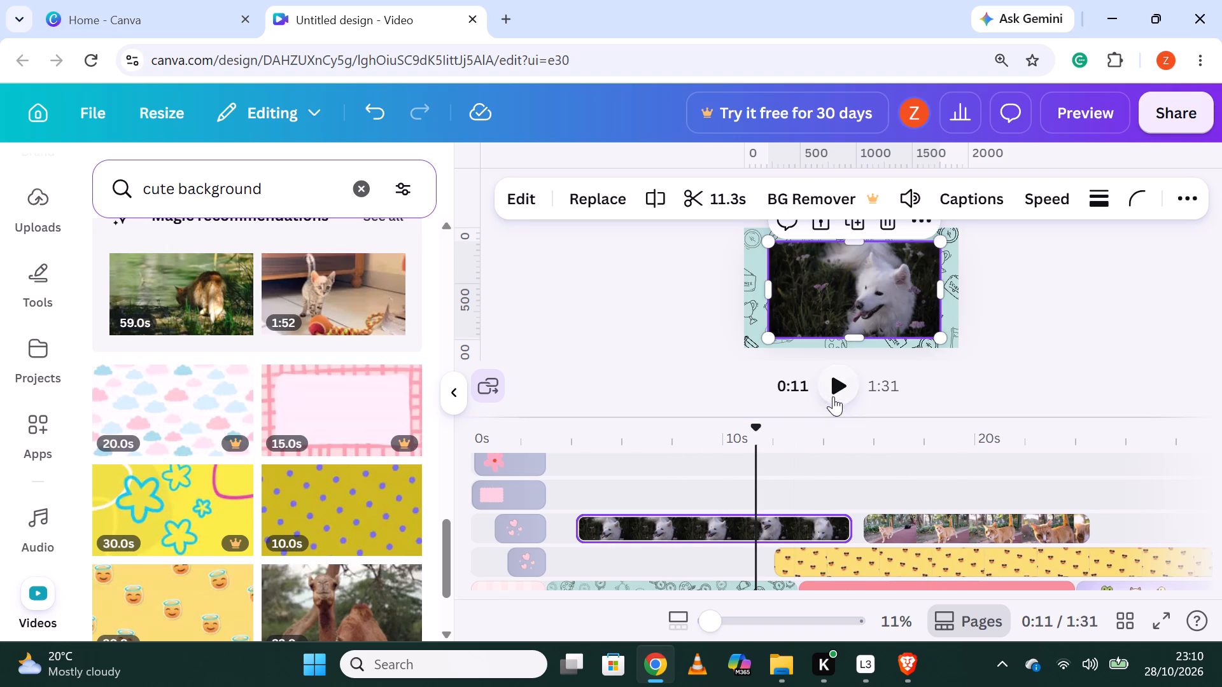
click(832, 396)
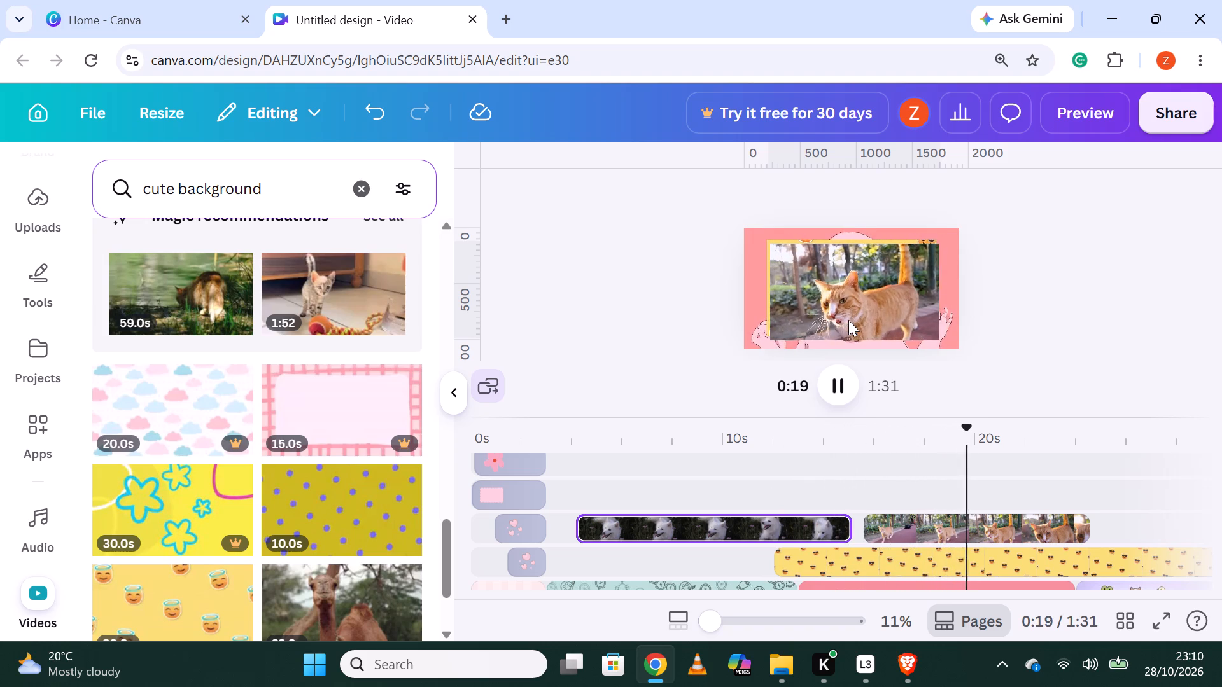
click(962, 532)
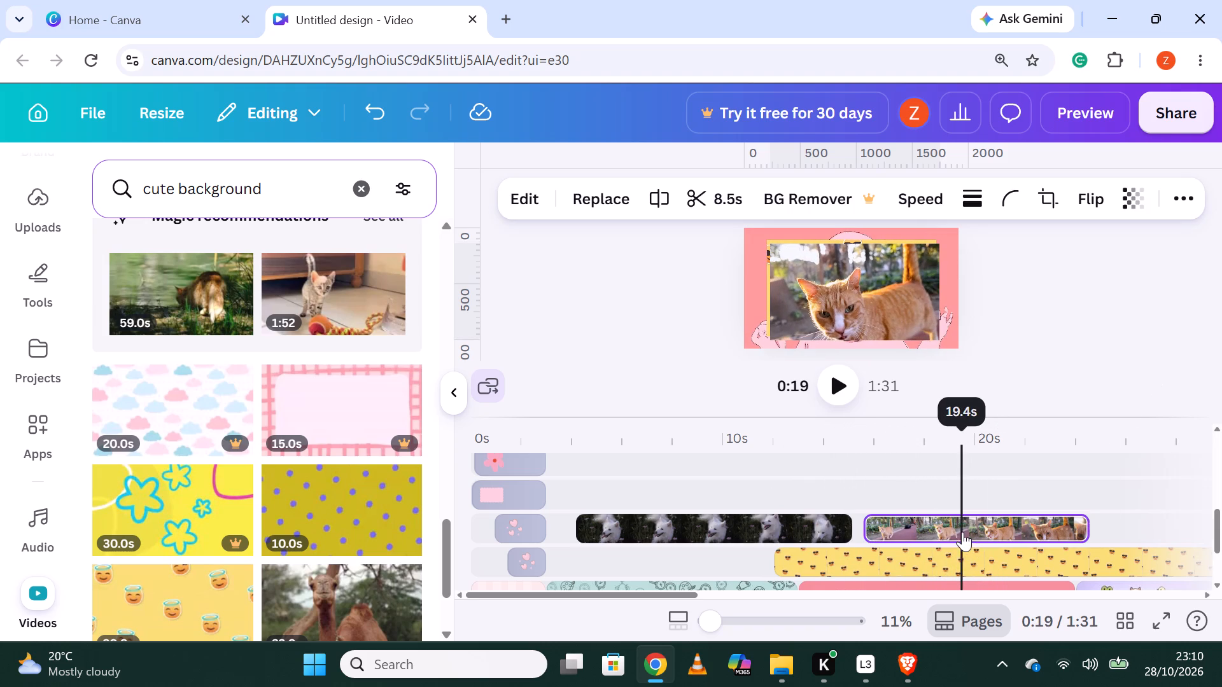
Add the 10-second wavy rainbow frame video with a white centre after the fluffy orange dog clip, at the timeline's end.
scroll(299, 494, down, 3)
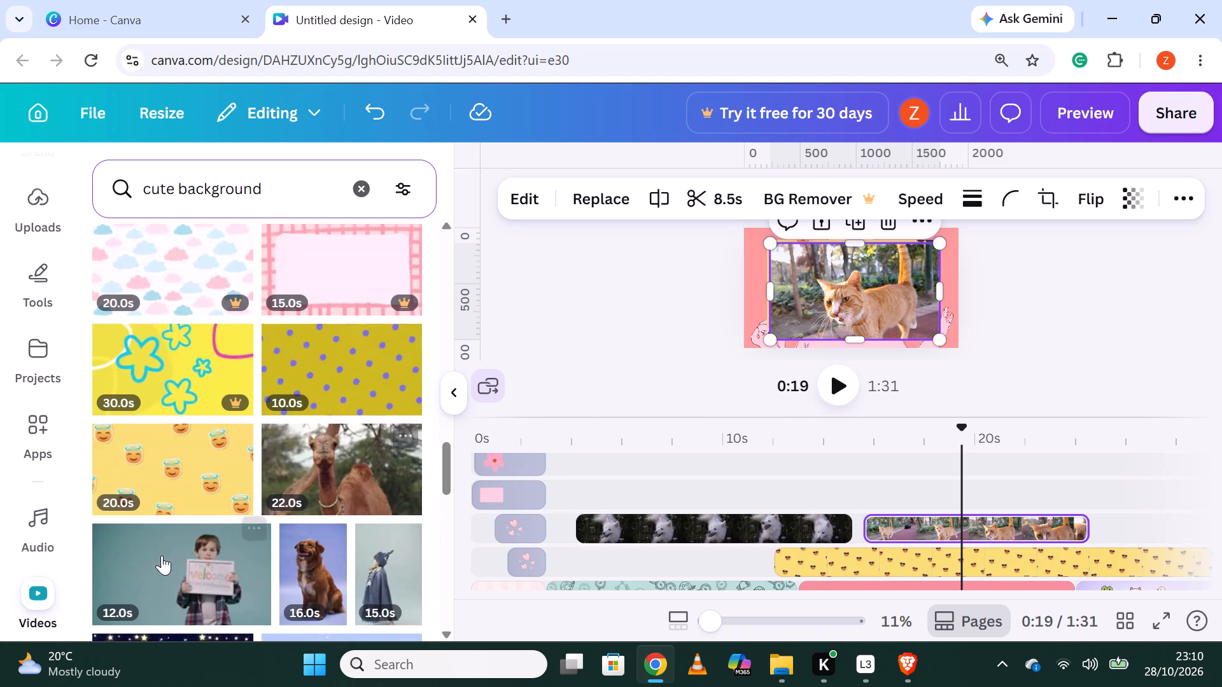
scroll(160, 555, down, 3)
drag(190, 507, 1160, 522)
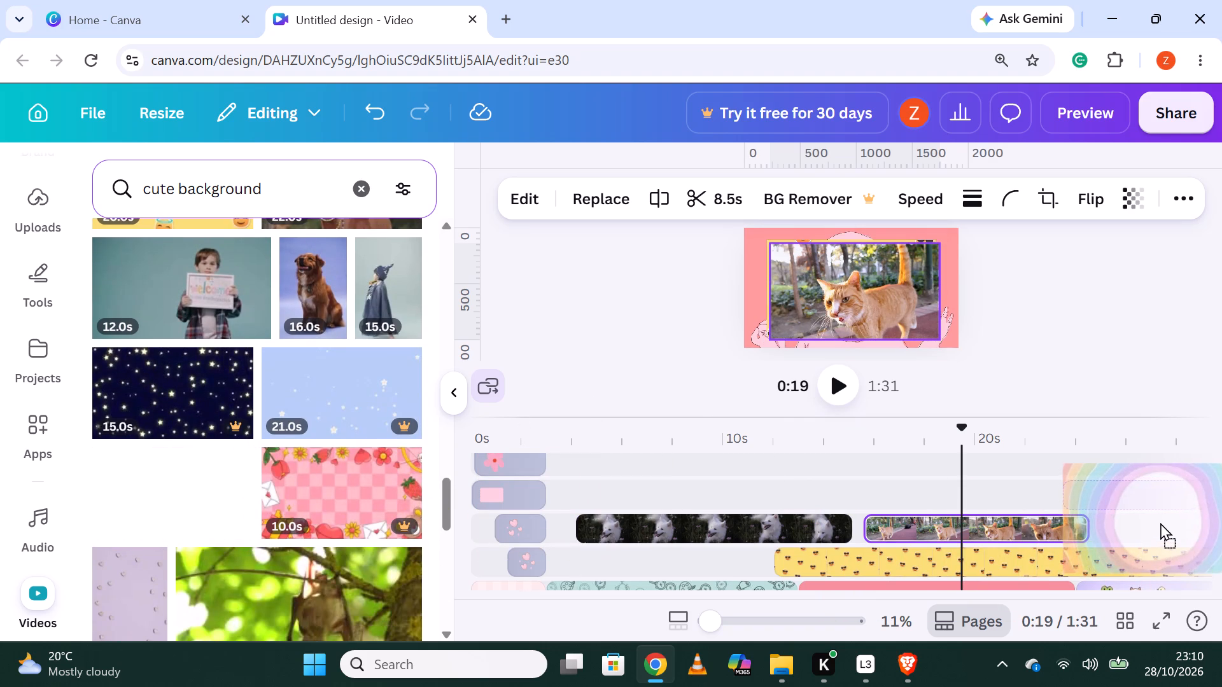
drag(1160, 522, 1221, 578)
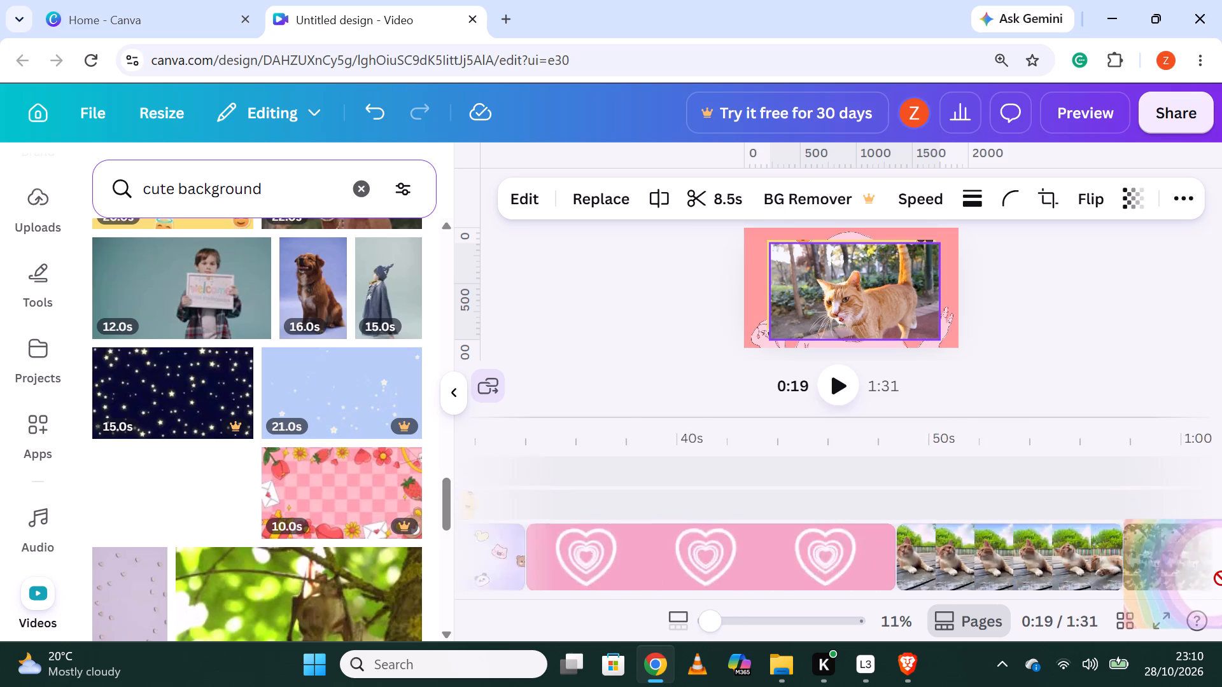
drag(1221, 578, 1109, 513)
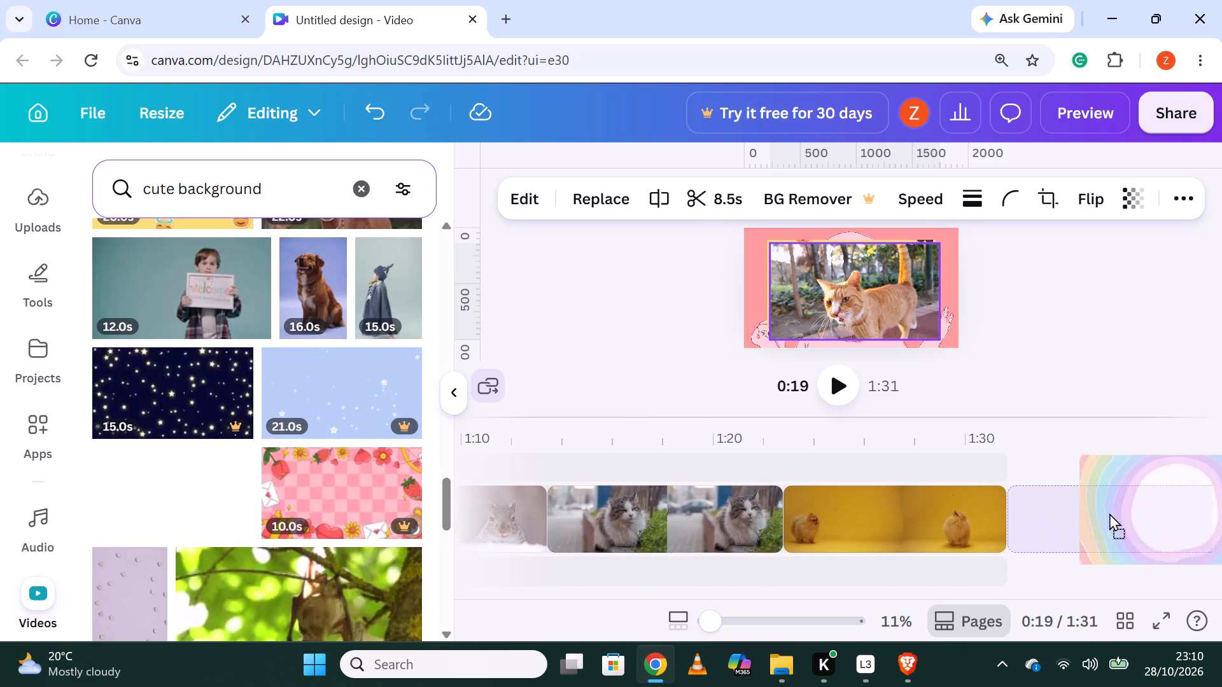
drag(1109, 513, 1097, 516)
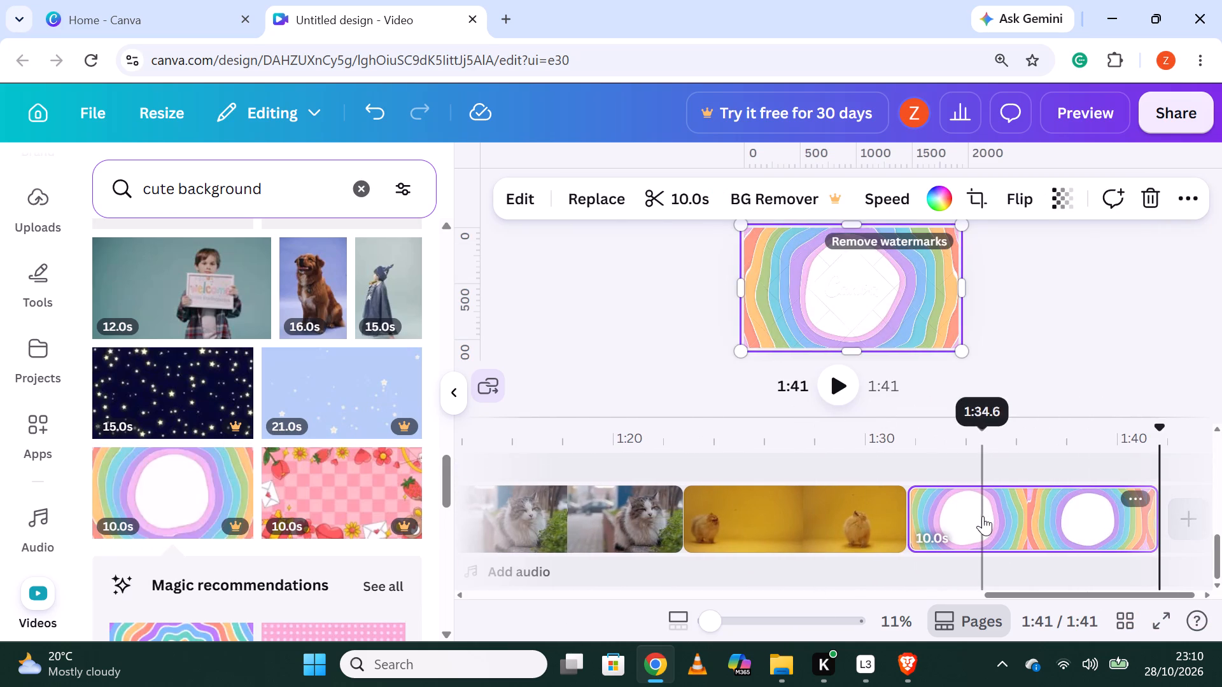
Play back the rainbow frame clip from about 1:34.6.
click(983, 516)
click(852, 385)
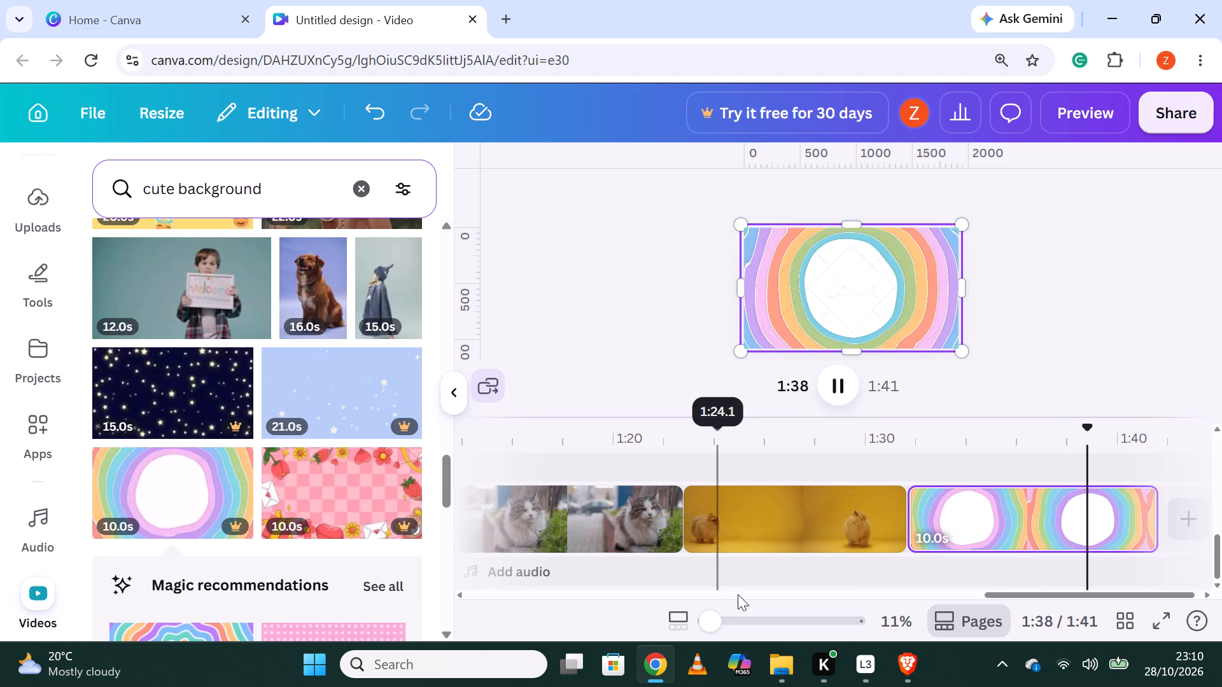
Overlay the 27-second hanging bat video on a free track above the main clips, starting at about 5 seconds.
drag(1027, 591, 381, 583)
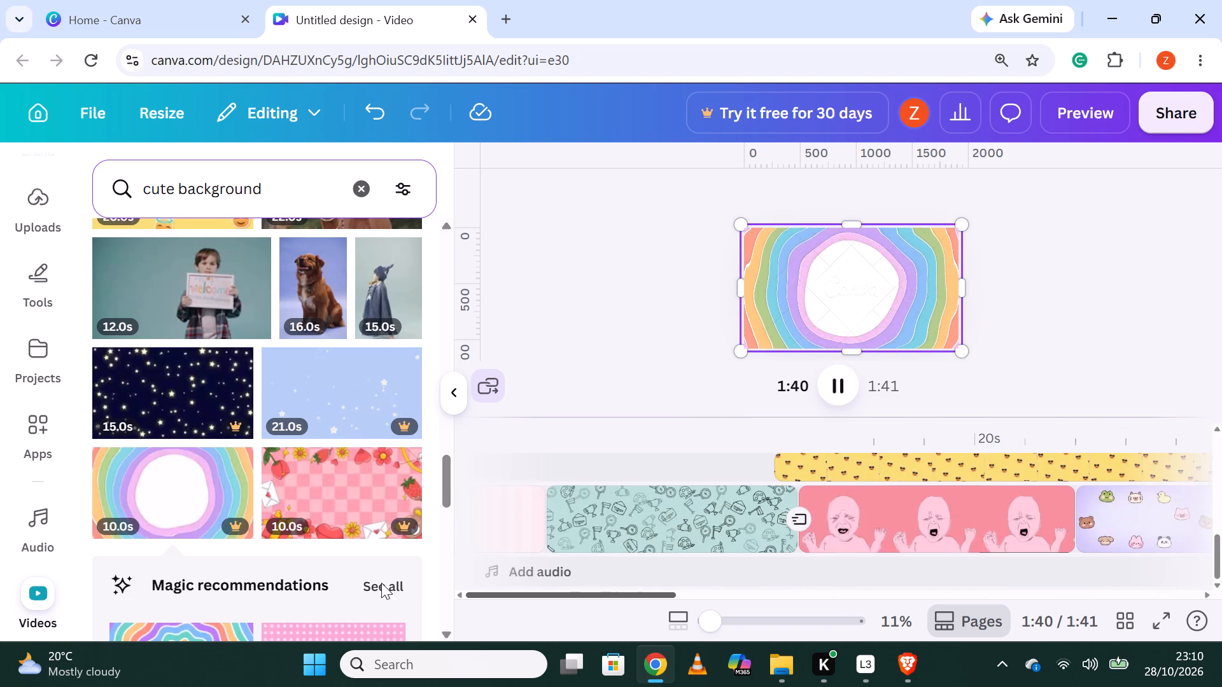
drag(381, 583, 313, 585)
scroll(817, 477, up, 3)
drag(1085, 593, 404, 589)
scroll(701, 546, down, 3)
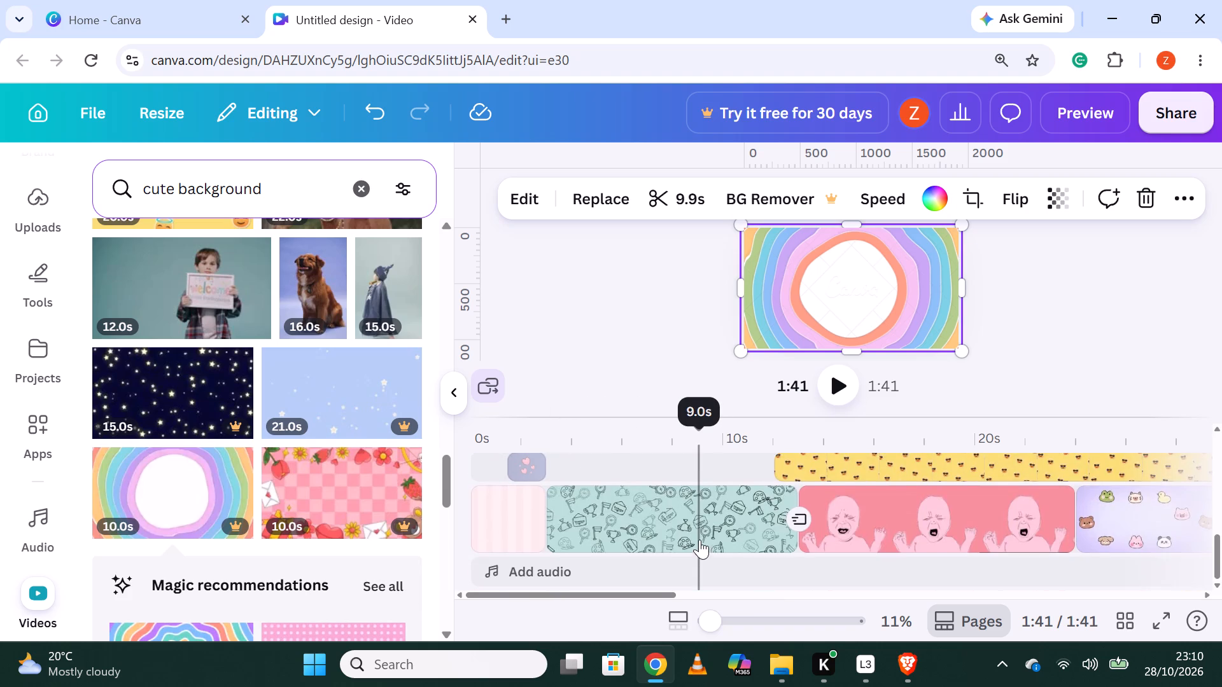
scroll(701, 509, up, 2)
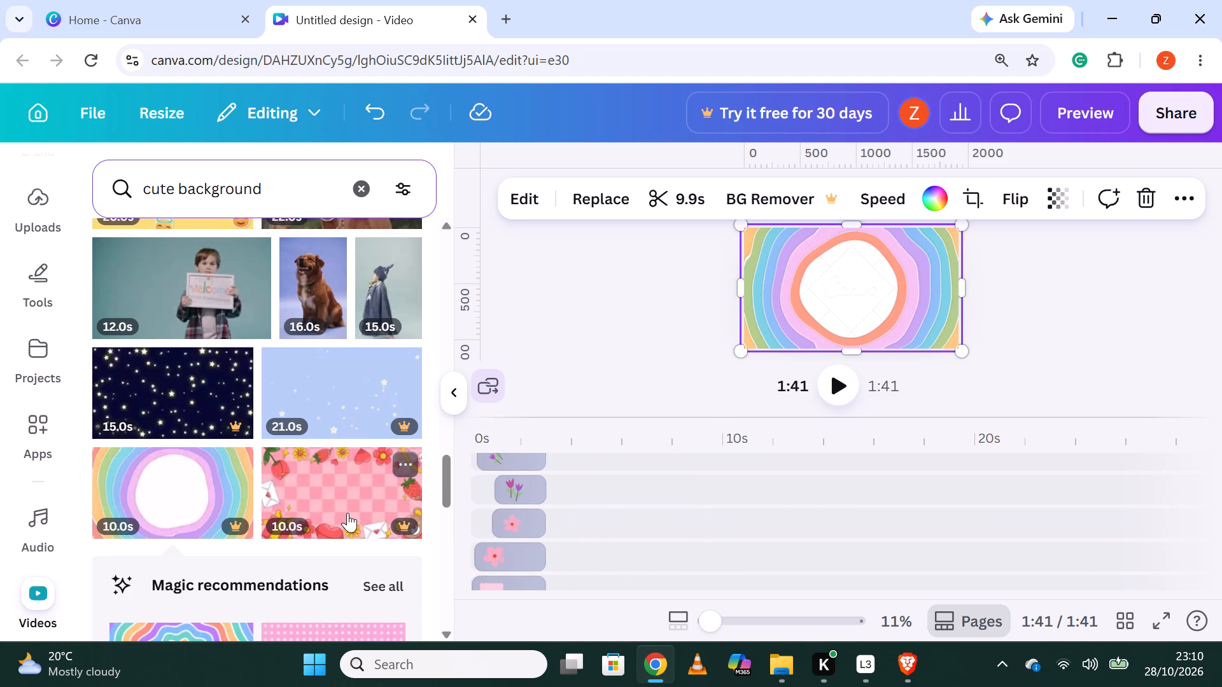
scroll(339, 512, down, 1)
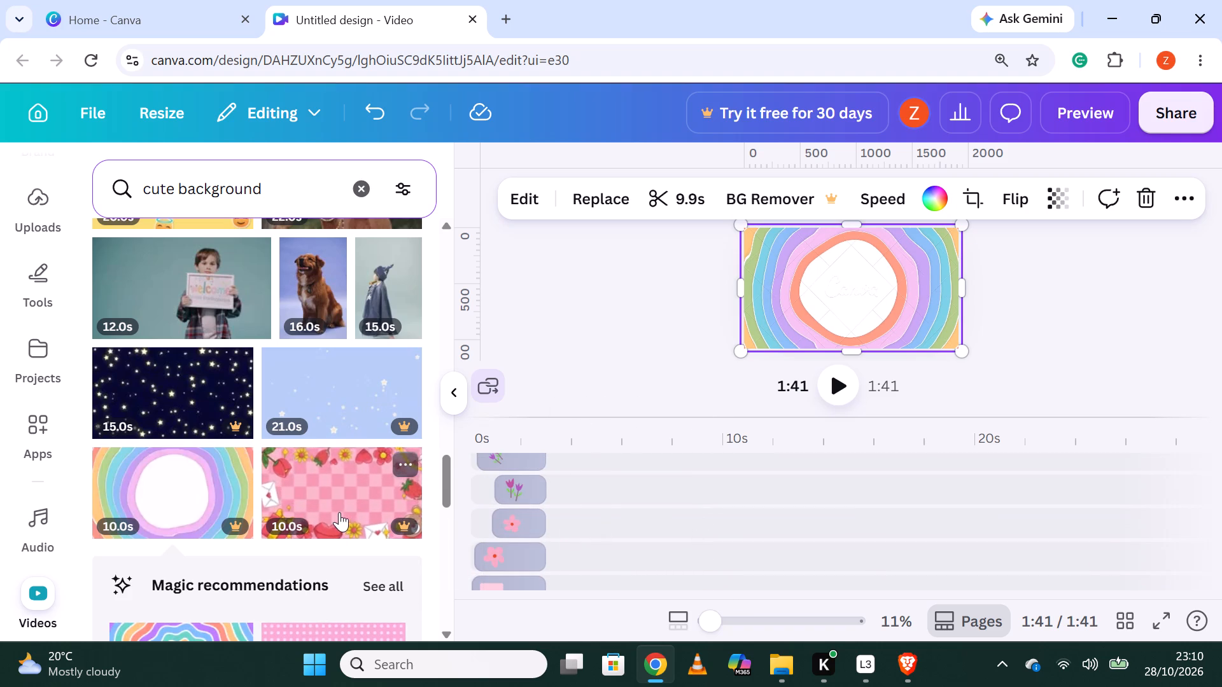
scroll(339, 512, down, 2)
drag(322, 524, 631, 529)
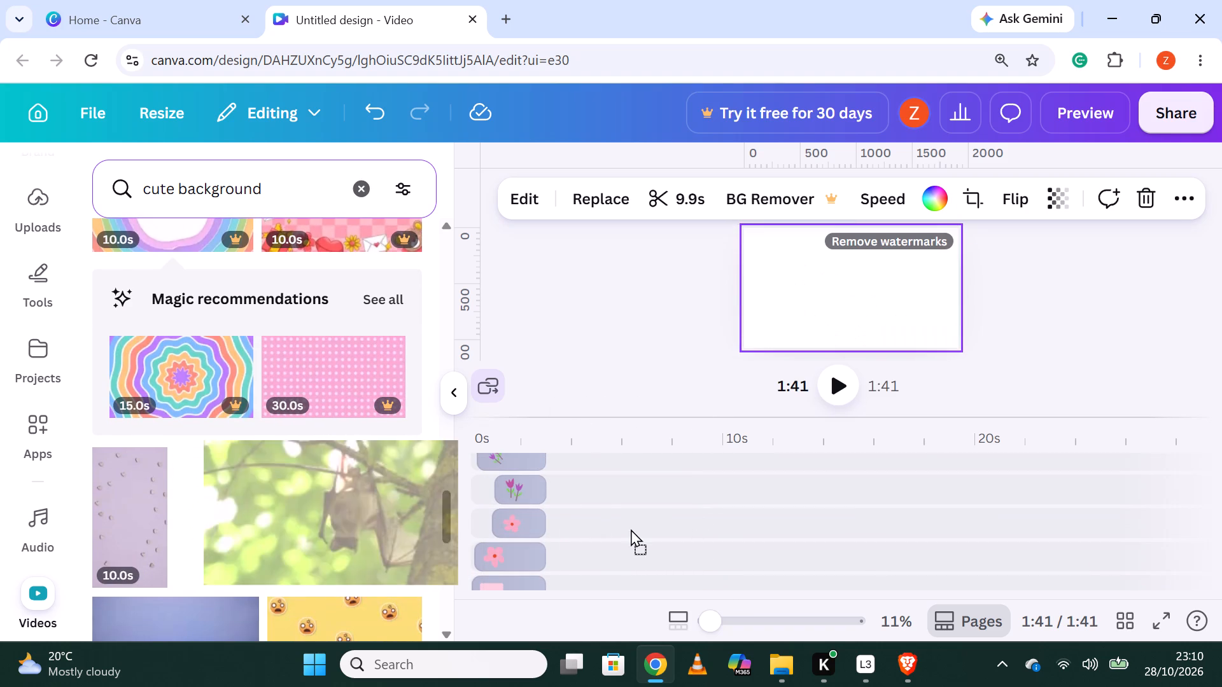
drag(631, 529, 733, 559)
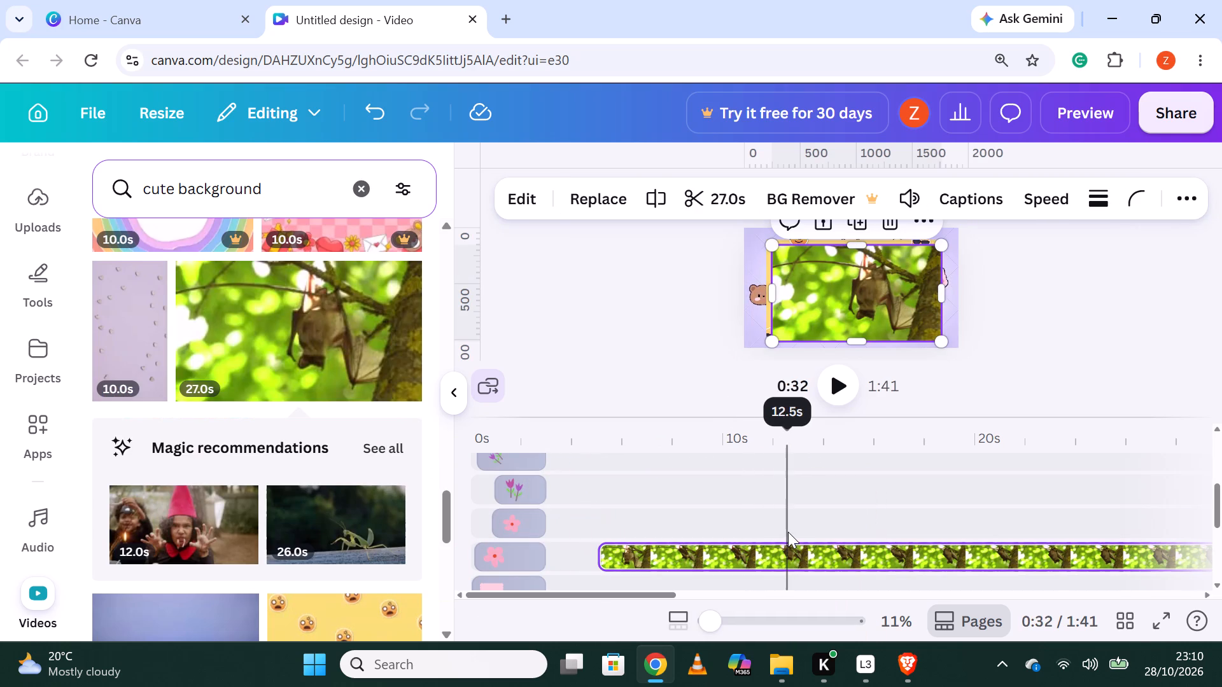
Split the bat overlay at about 12.6 seconds and delete the part after the cut.
scroll(859, 569, down, 1)
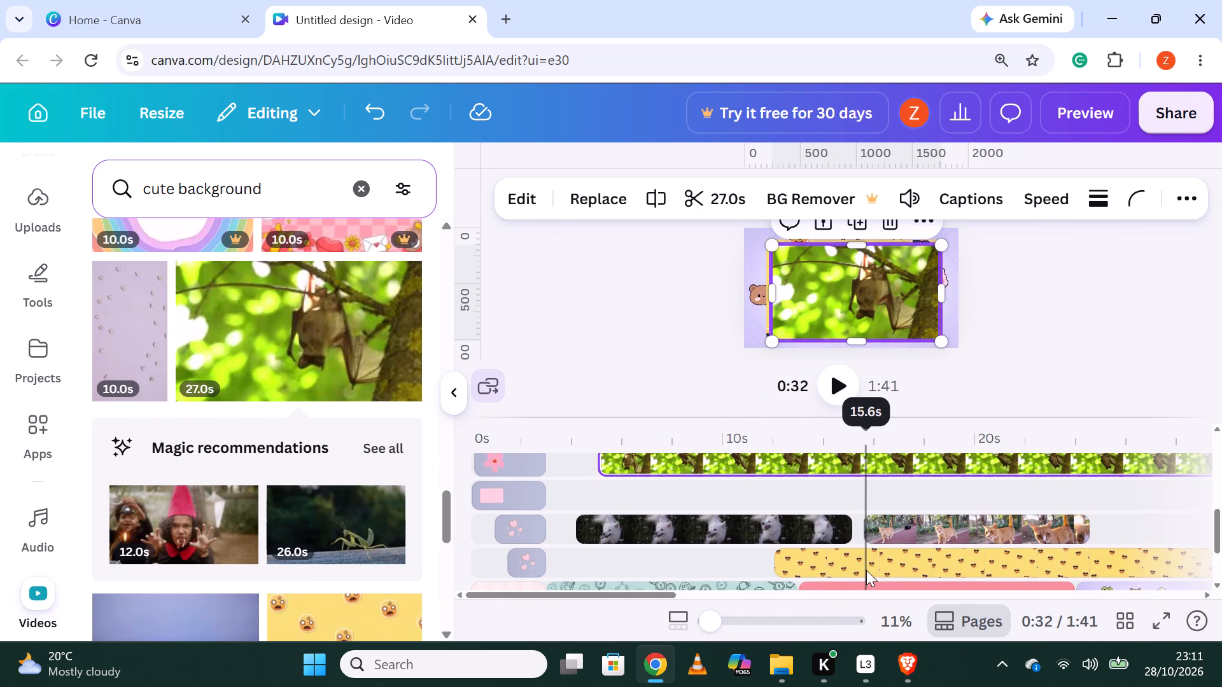
click(791, 459)
right_click(791, 459)
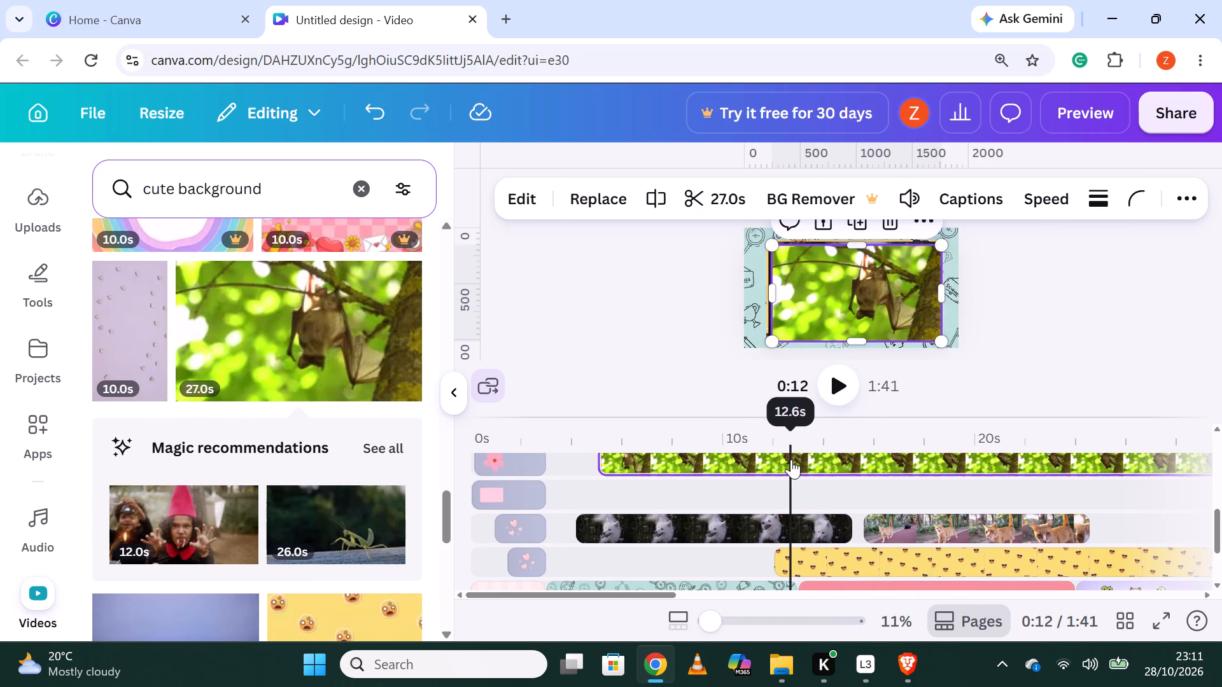
click(853, 612)
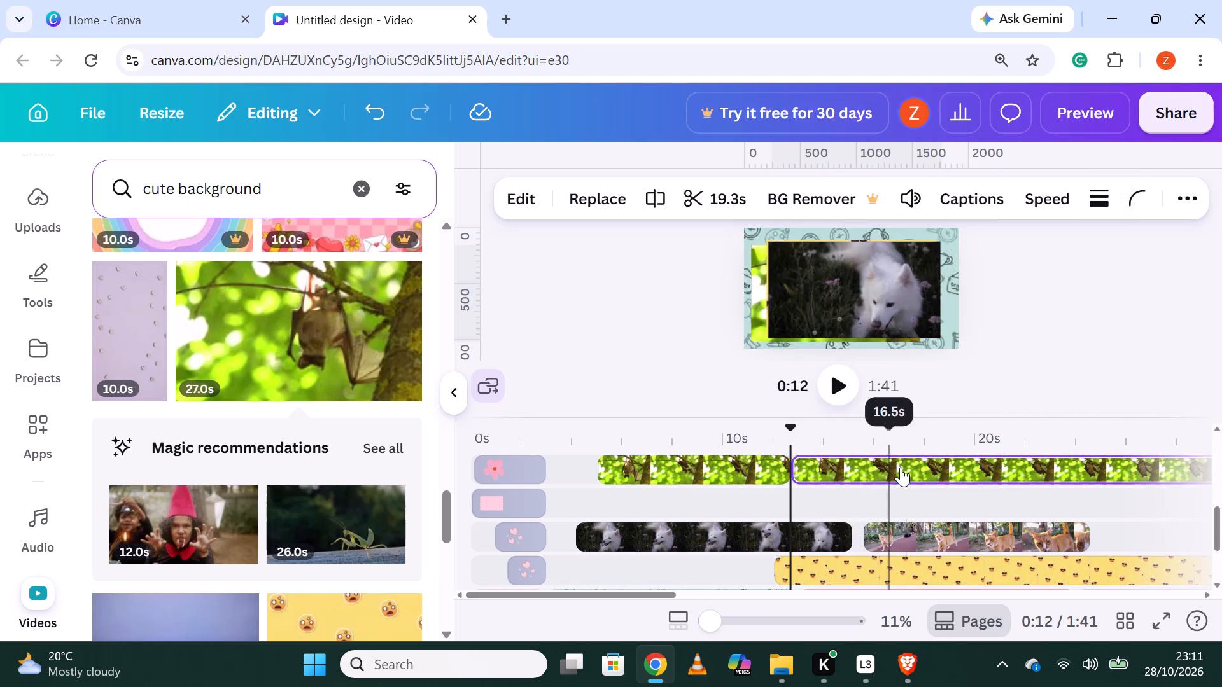
right_click(885, 474)
click(983, 263)
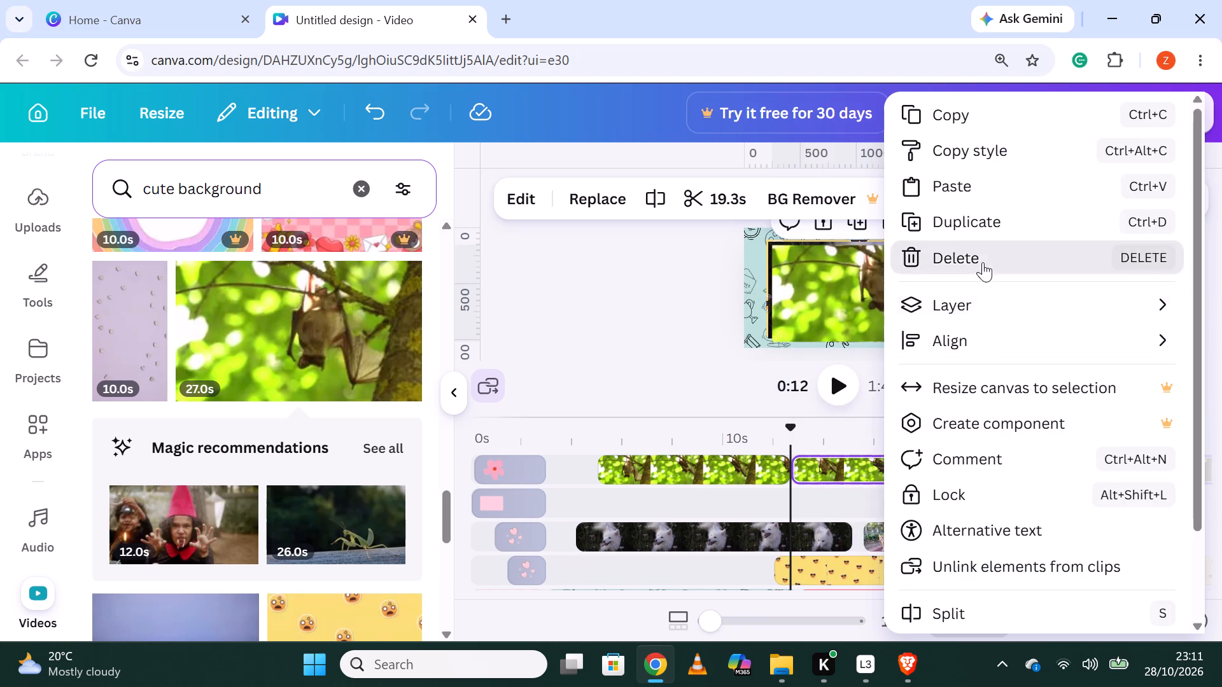
Move the trimmed bat overlay to the yellow emoji overlay's track, before that overlay, starting at about 4 seconds.
drag(720, 472, 712, 556)
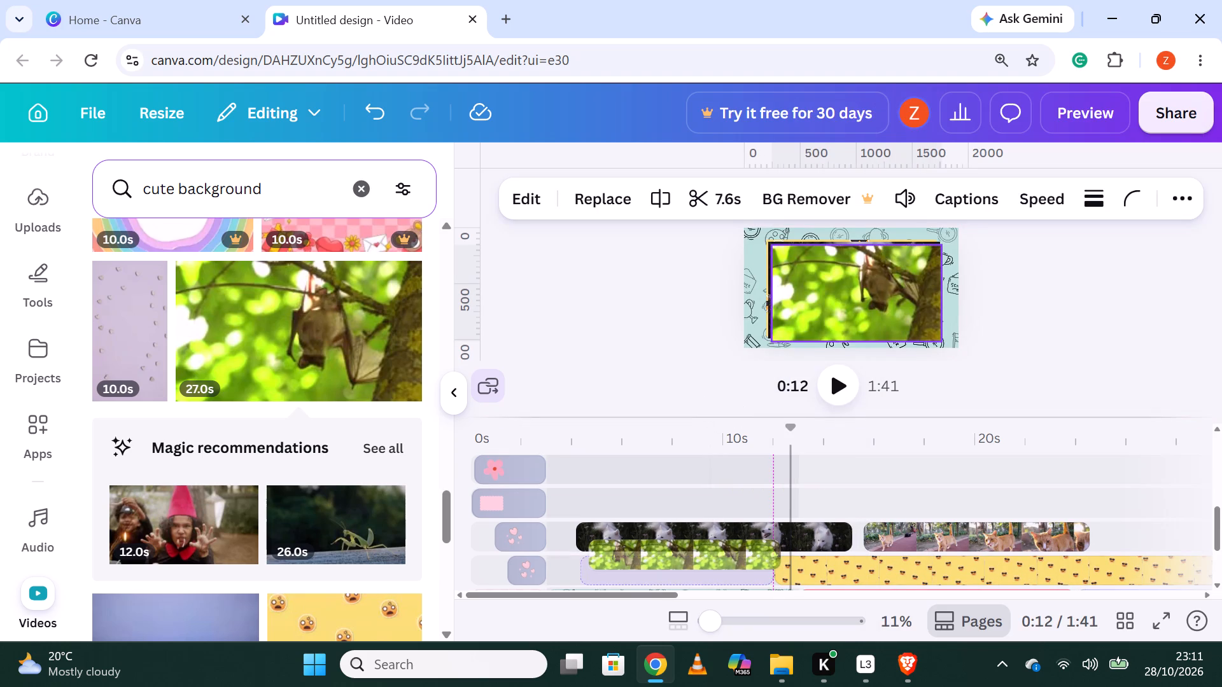
drag(712, 556, 691, 523)
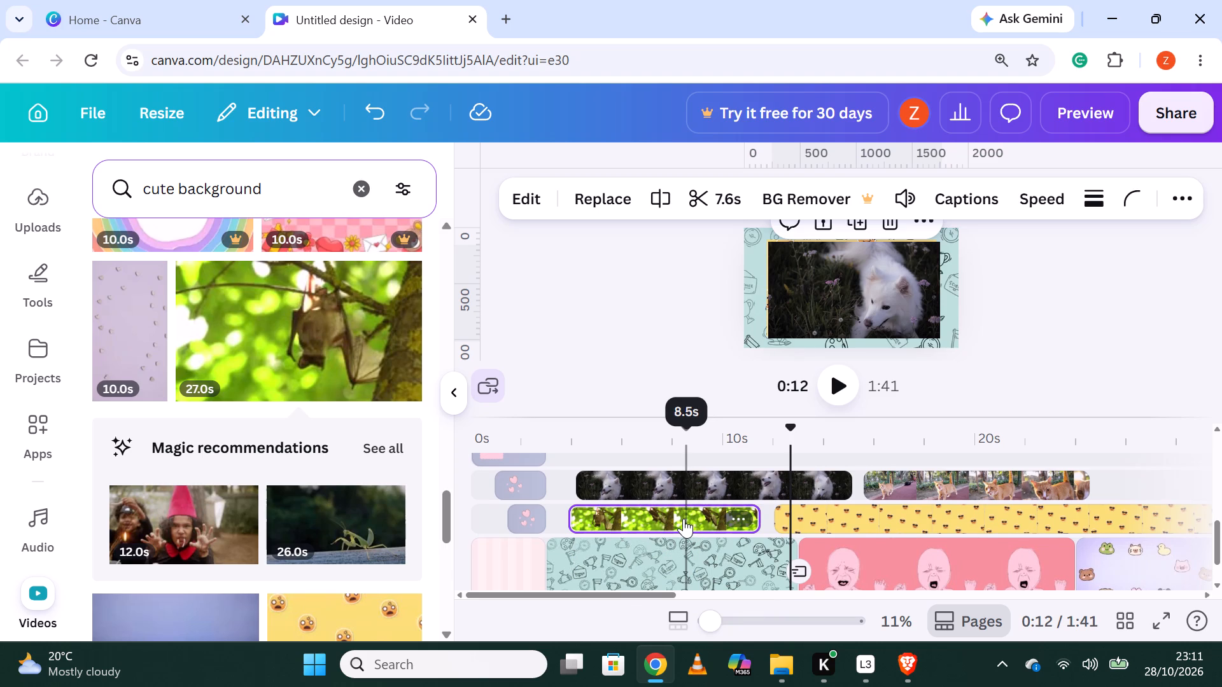
Overlay the 12-second chipmunk video on a dark background on an upper track, starting at about 9.5 seconds.
scroll(684, 518, down, 2)
scroll(683, 518, up, 3)
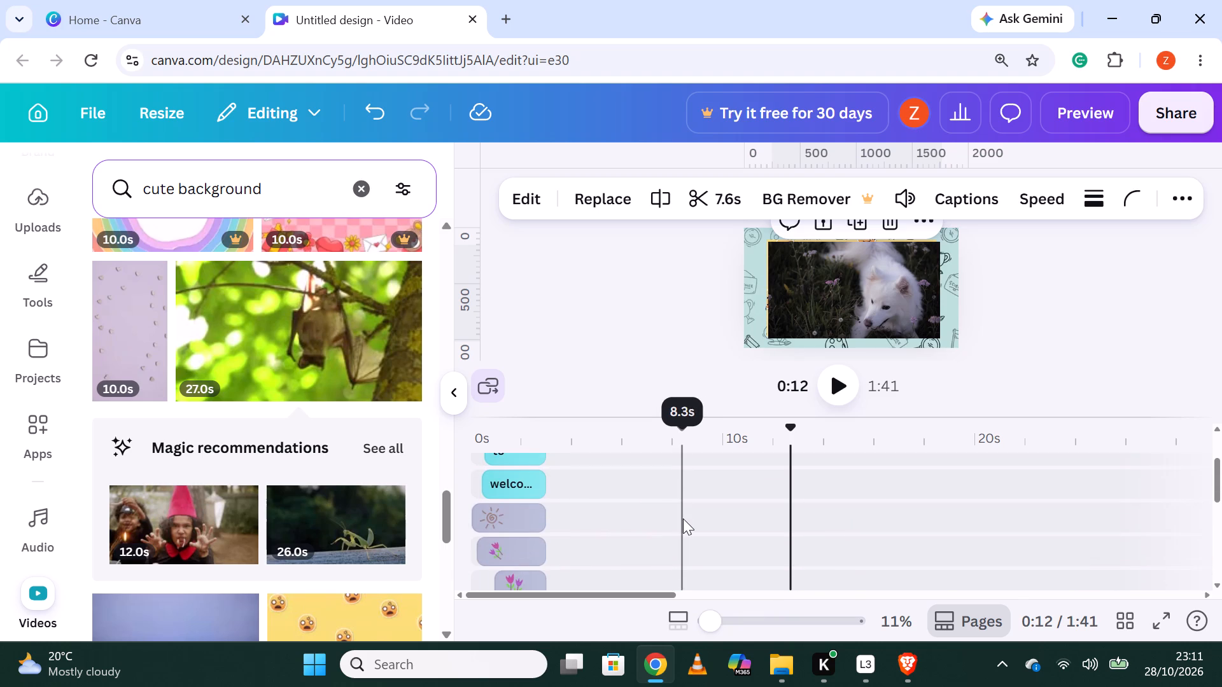
scroll(551, 619, down, 2)
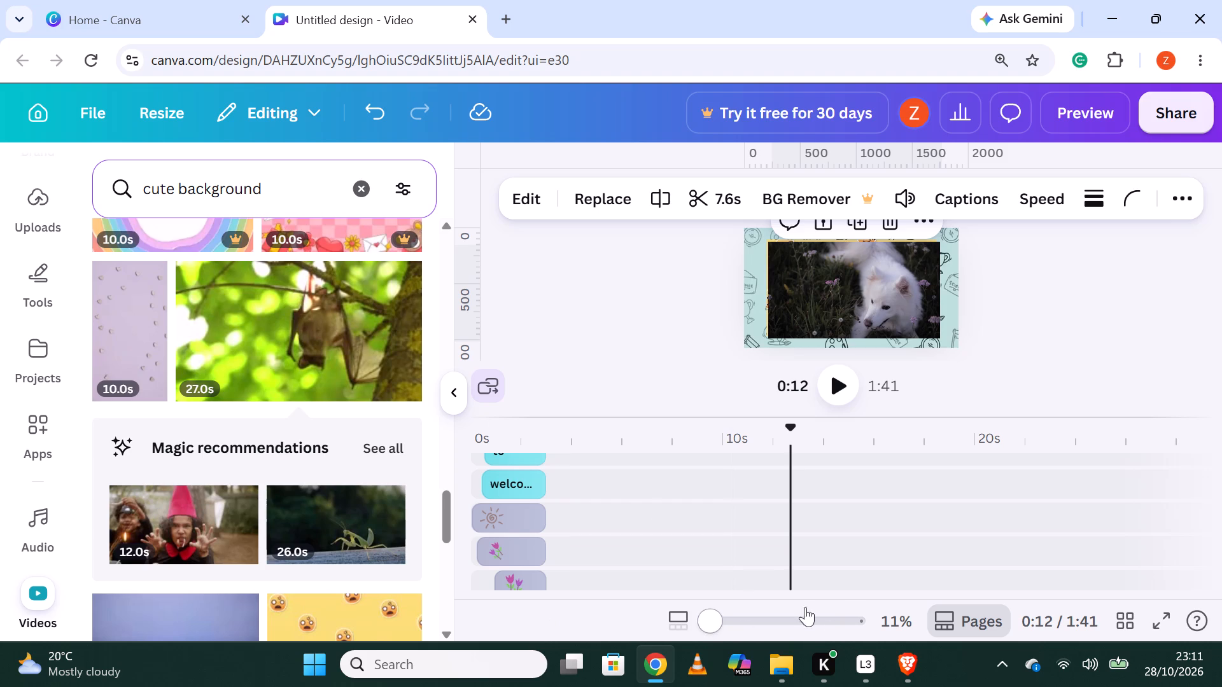
scroll(220, 422, down, 4)
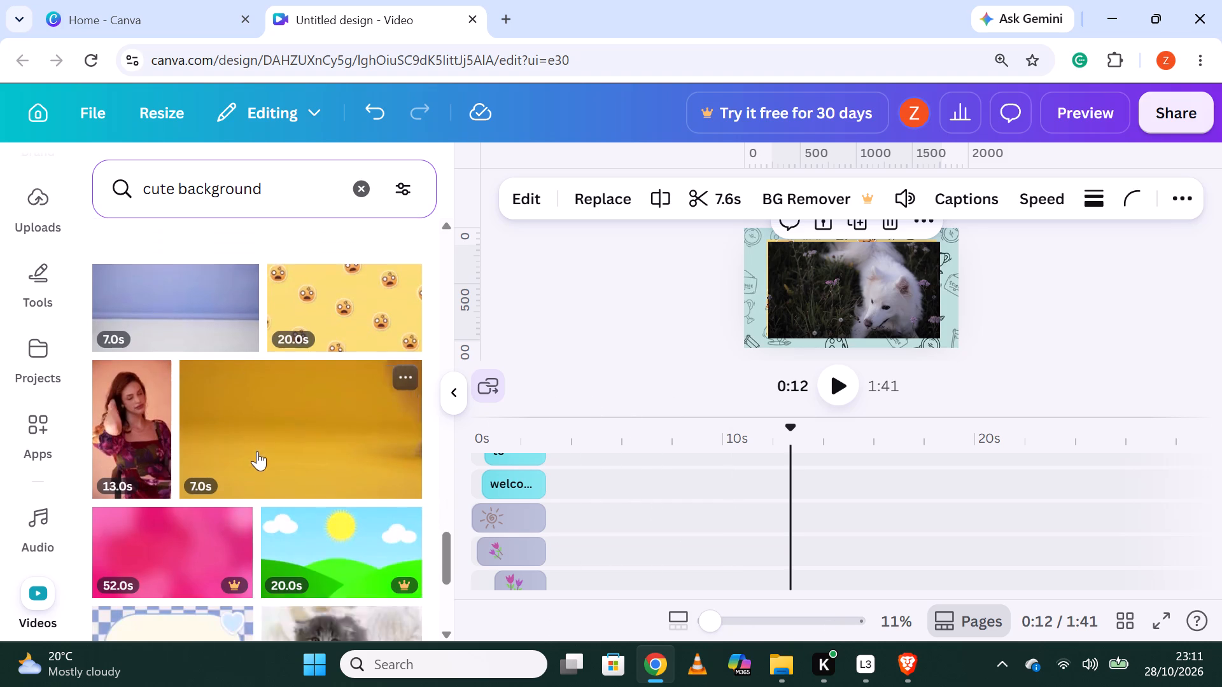
scroll(257, 451, down, 2)
scroll(294, 524, down, 1)
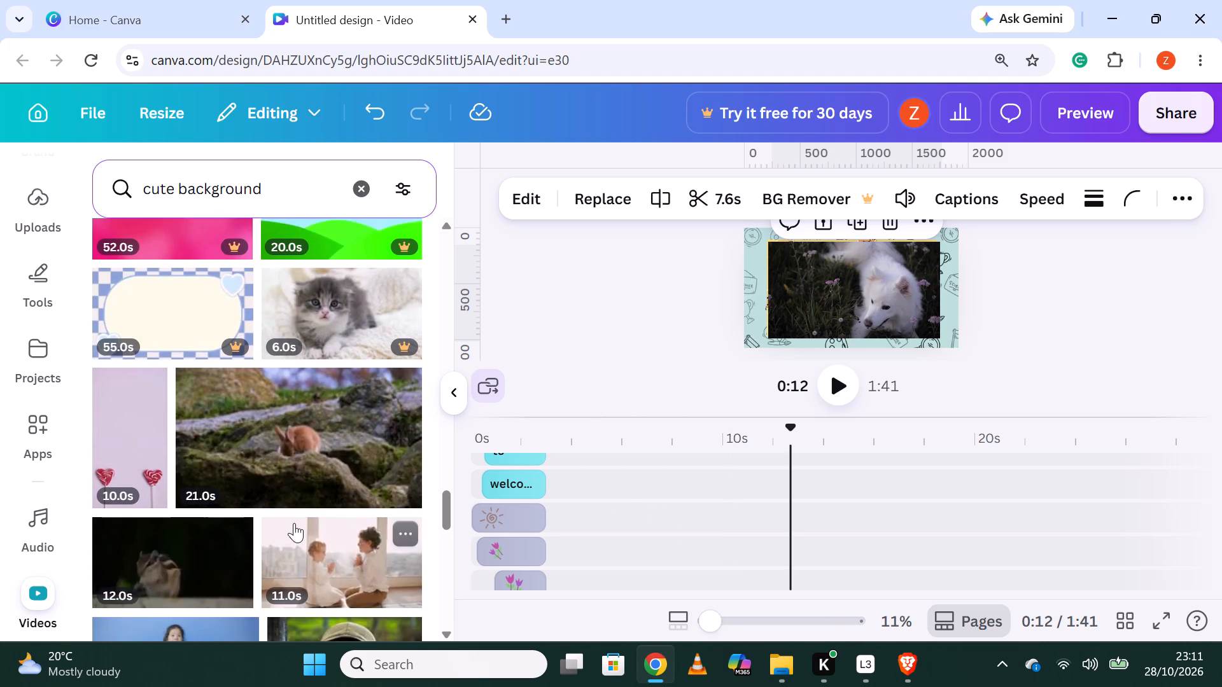
scroll(210, 553, down, 1)
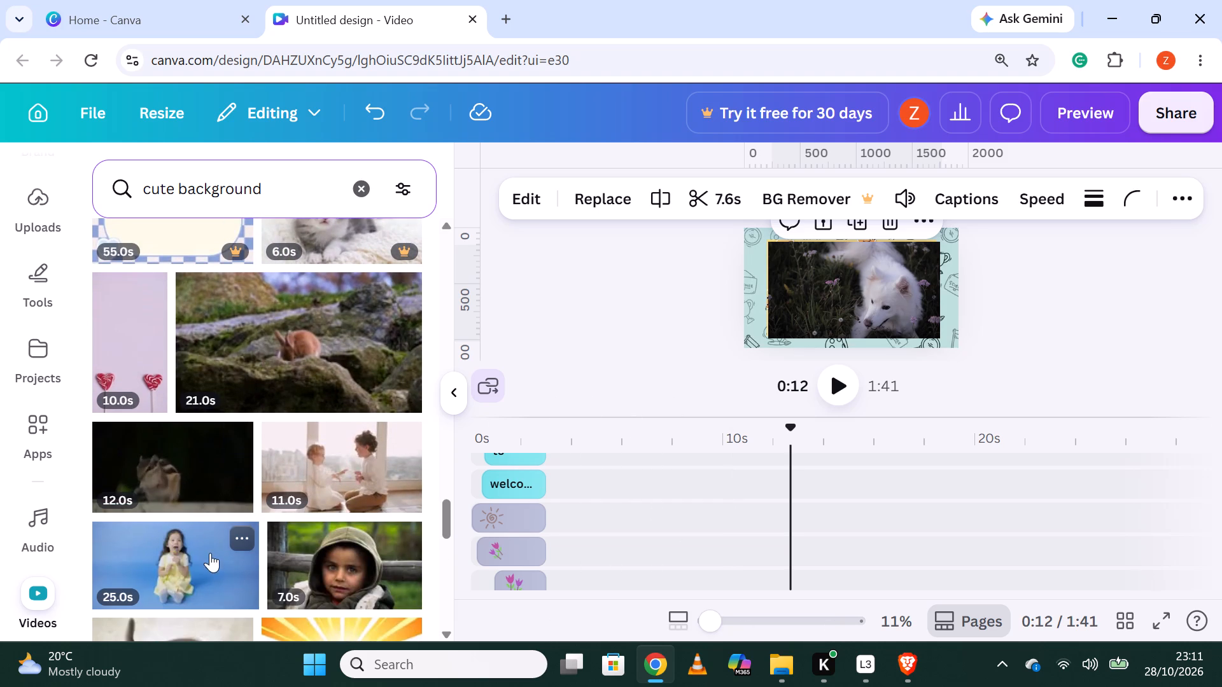
drag(150, 468, 520, 508)
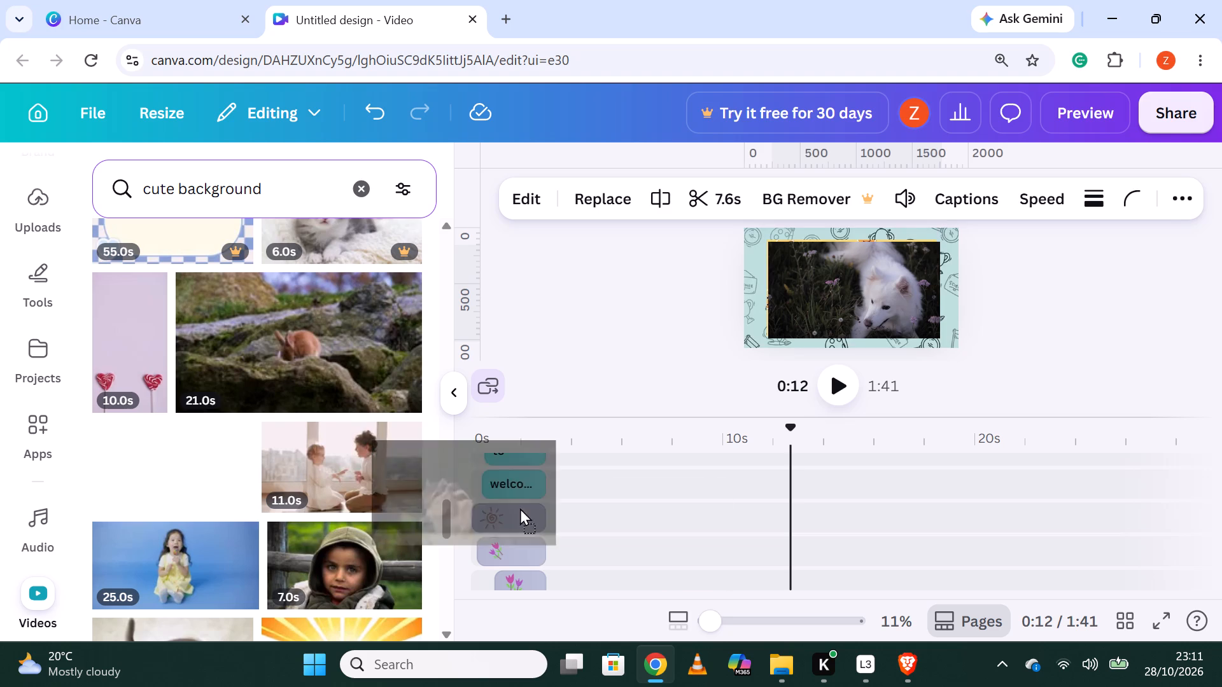
drag(520, 508, 774, 538)
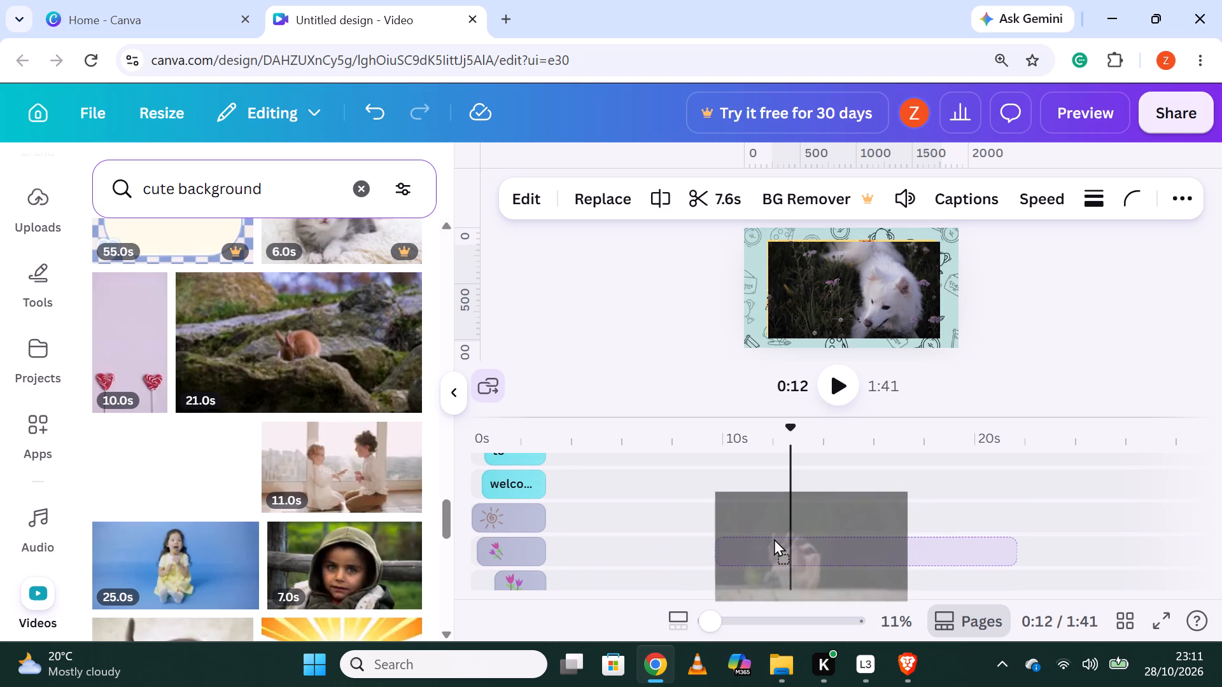
drag(774, 538, 770, 546)
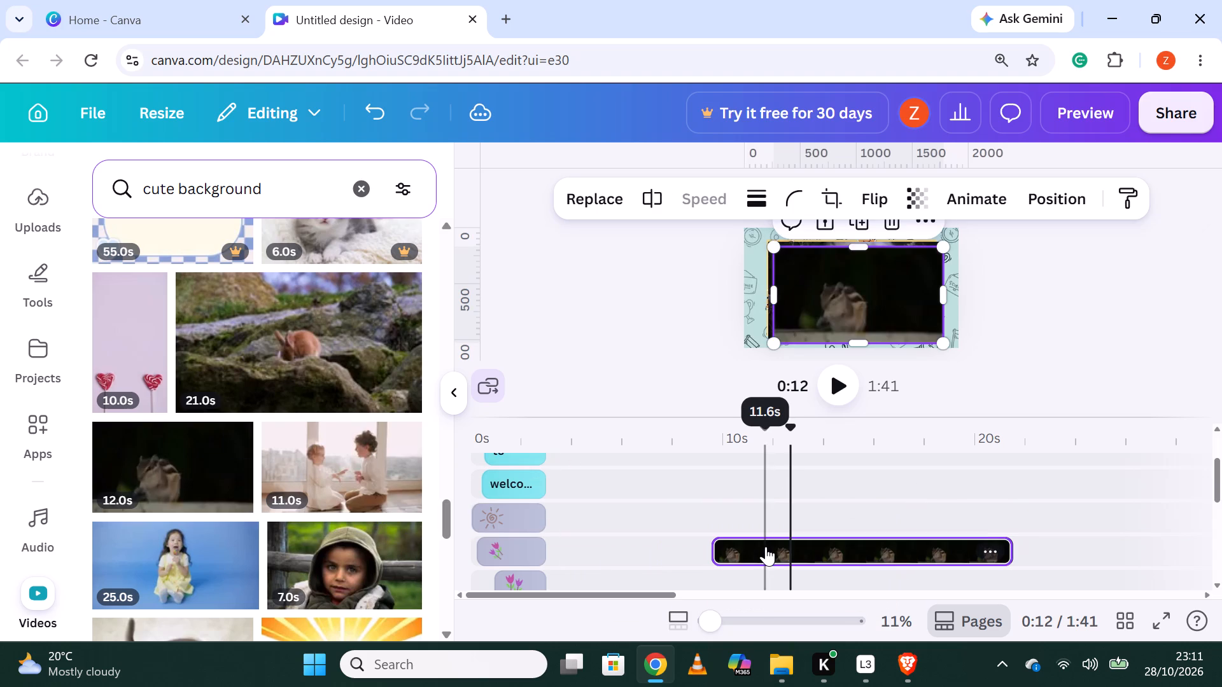
Move the chipmunk overlay to a track just above the yellow emoji overlay, starting at about 24 seconds.
scroll(794, 571, down, 2)
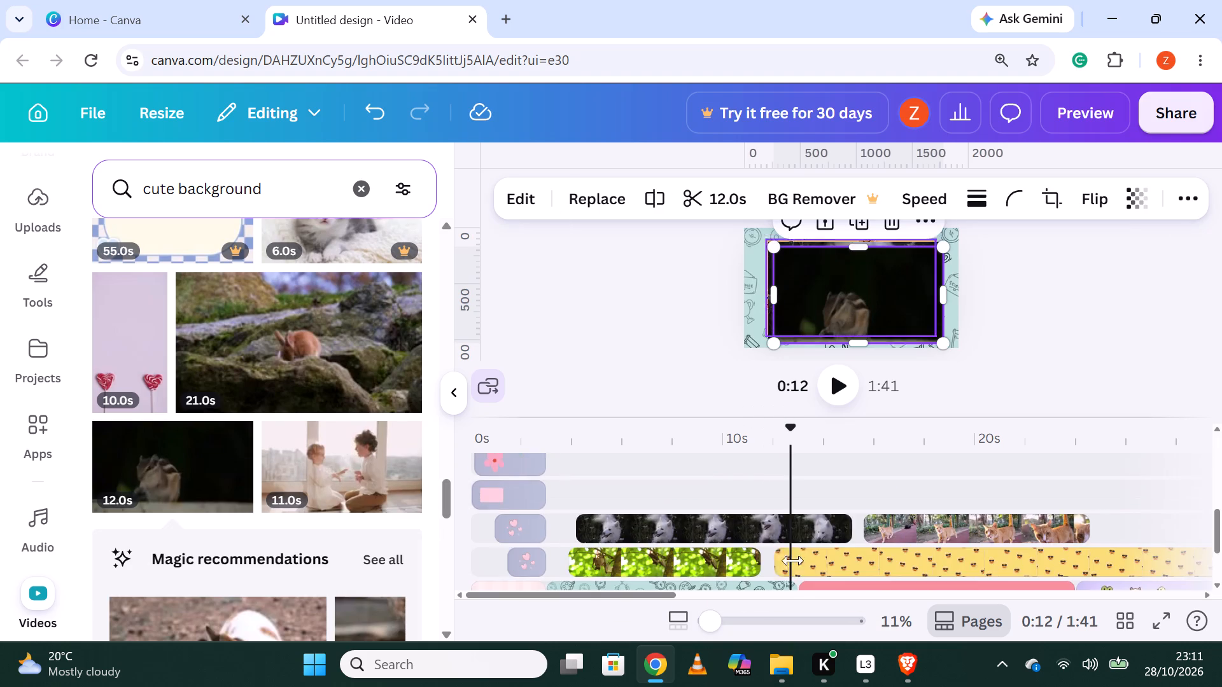
scroll(799, 472, up, 1)
drag(827, 459, 810, 599)
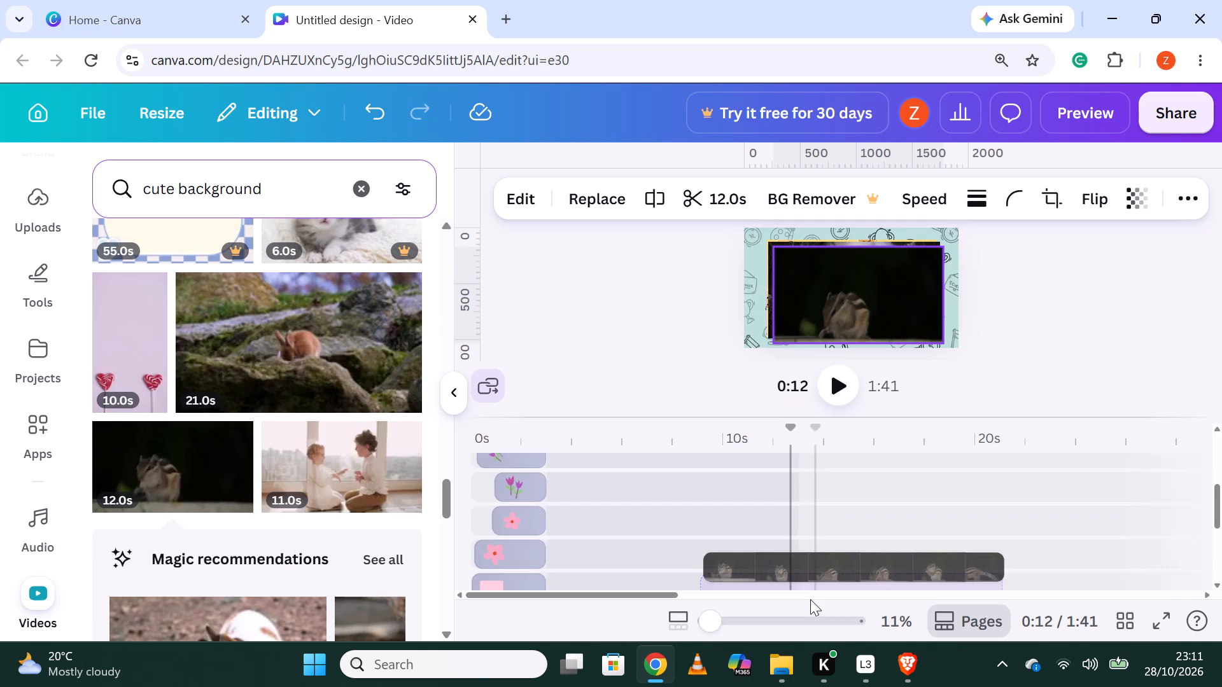
drag(810, 599, 971, 468)
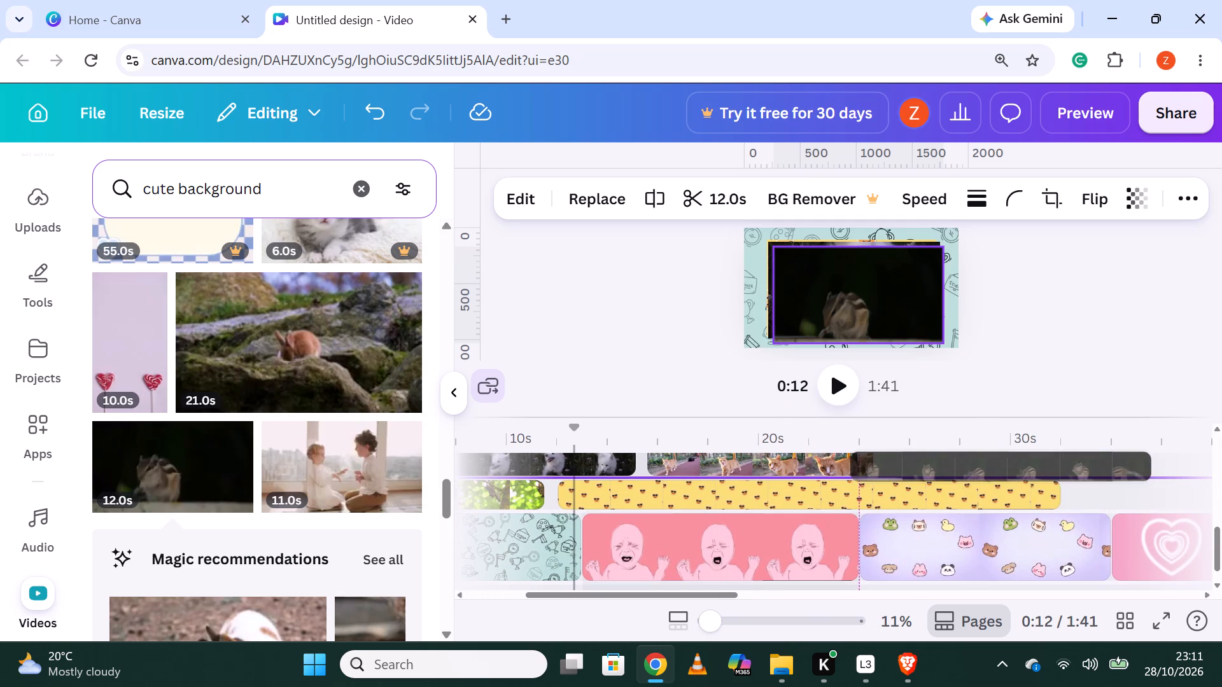
drag(971, 468, 975, 464)
Play back the orange cat overlay from about 17.4 seconds.
click(694, 564)
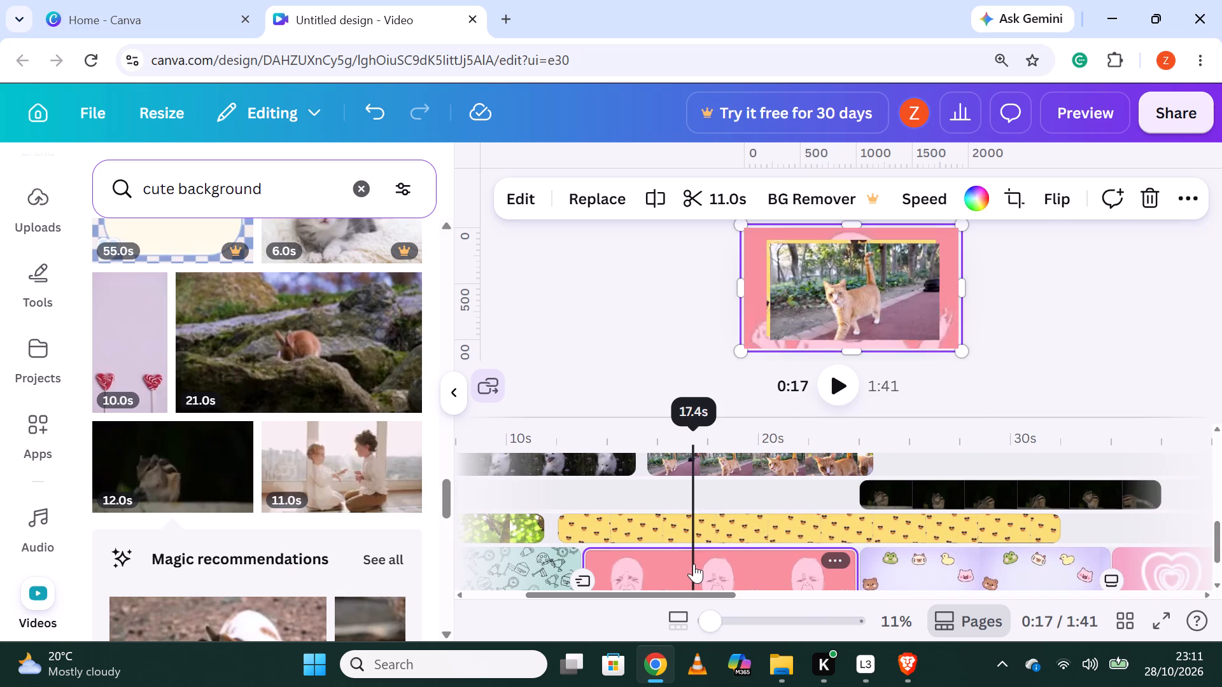
click(839, 382)
scroll(814, 420, down, 2)
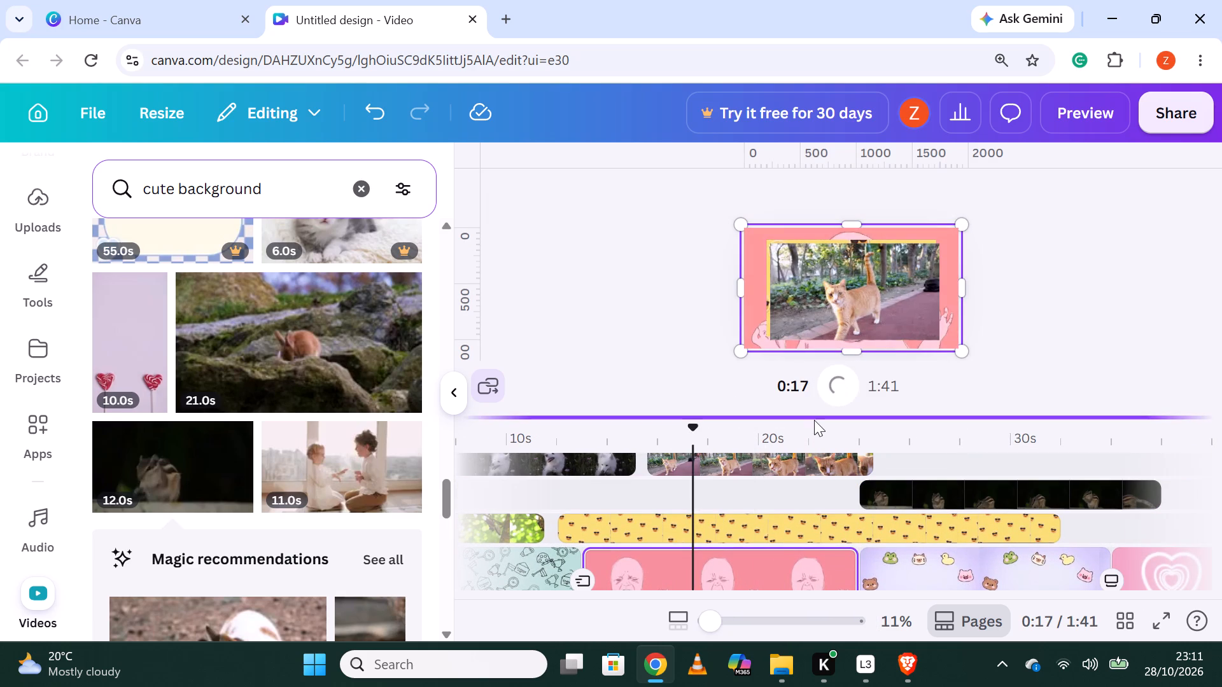
scroll(772, 480, down, 2)
Delete the 11-second pink crying baby clip from the main track.
right_click(710, 518)
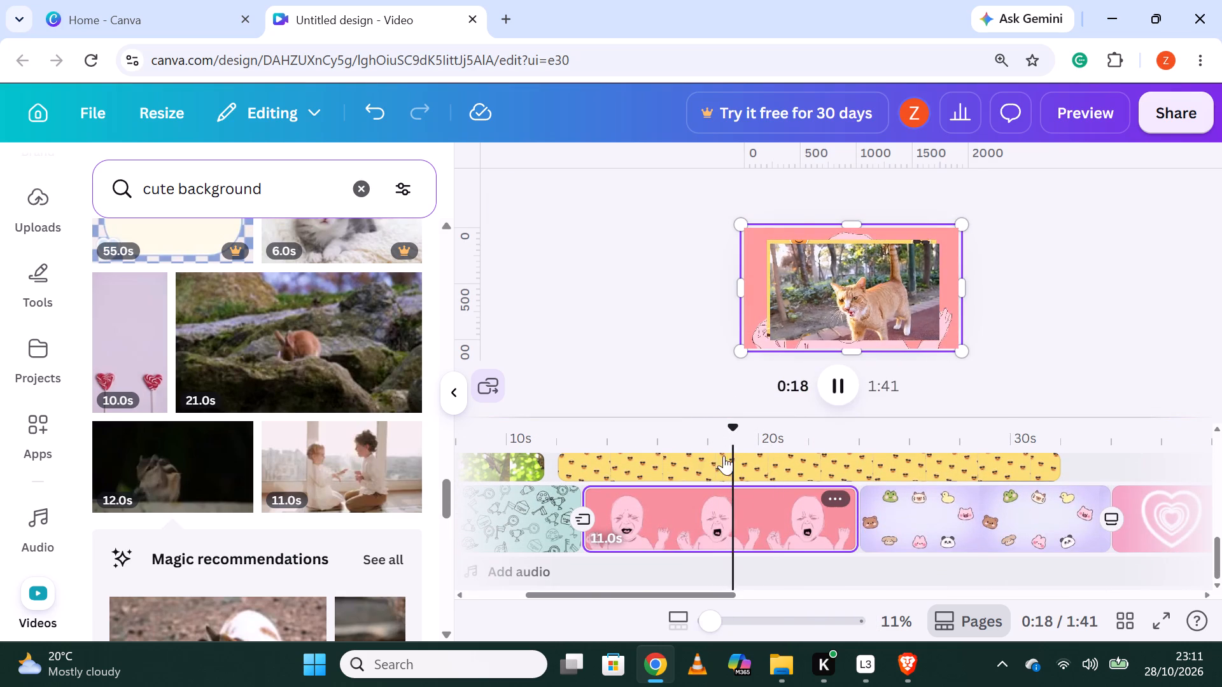
click(772, 255)
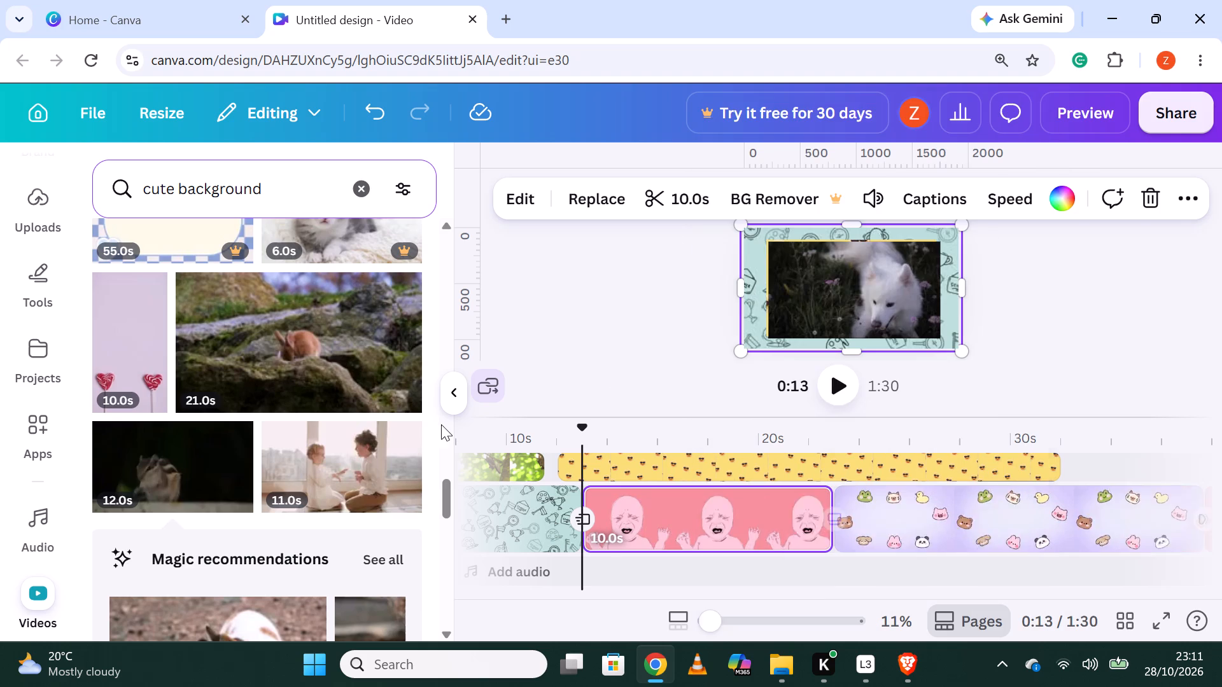
Overlay the 10-second white and brown cat video right after the yellow emoji overlay on its track, starting at about 32 seconds.
scroll(305, 416, down, 4)
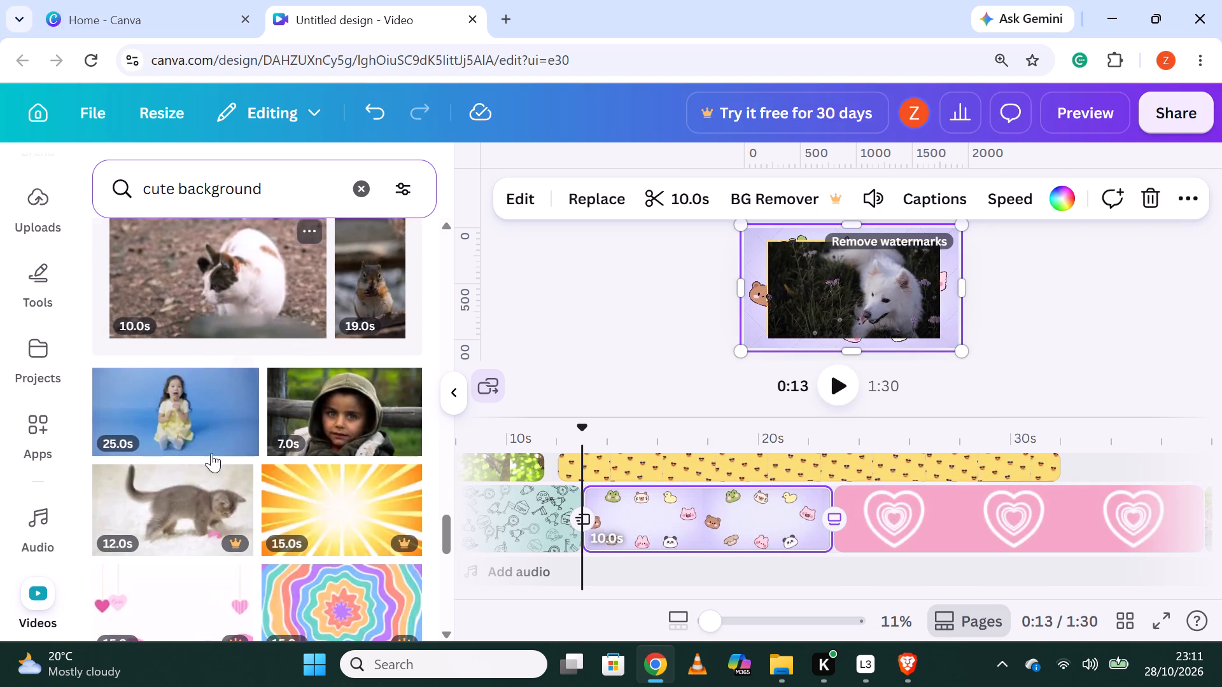
drag(265, 279, 415, 281)
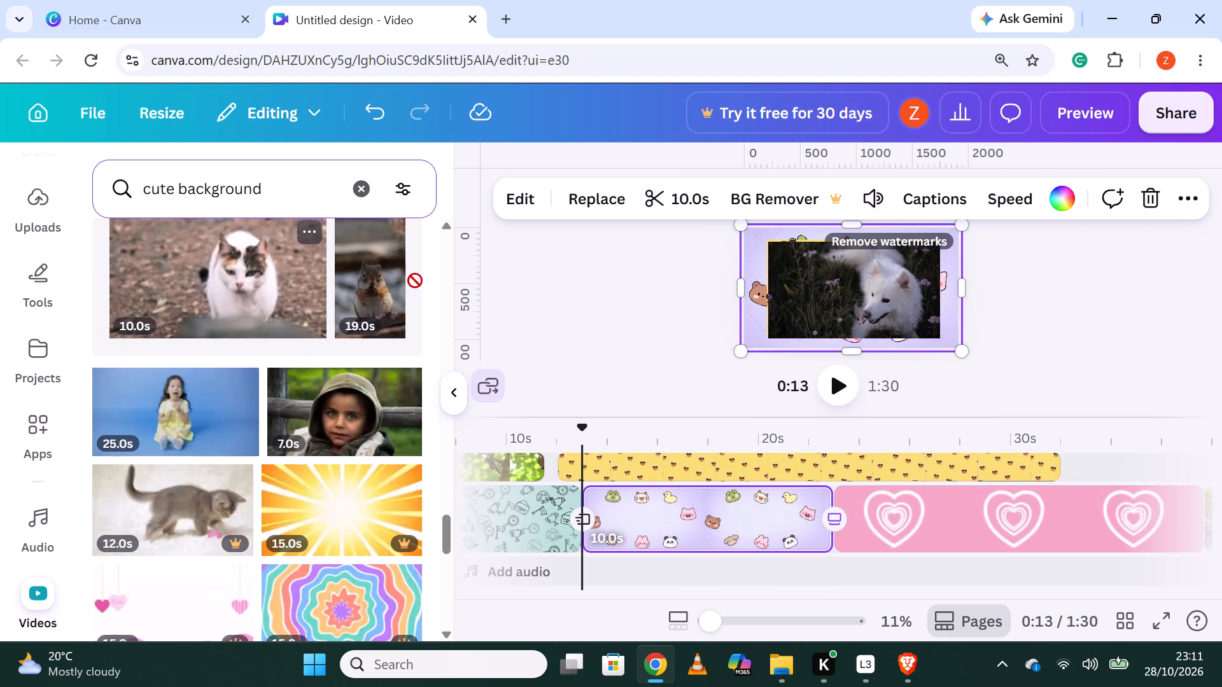
drag(415, 281, 1175, 452)
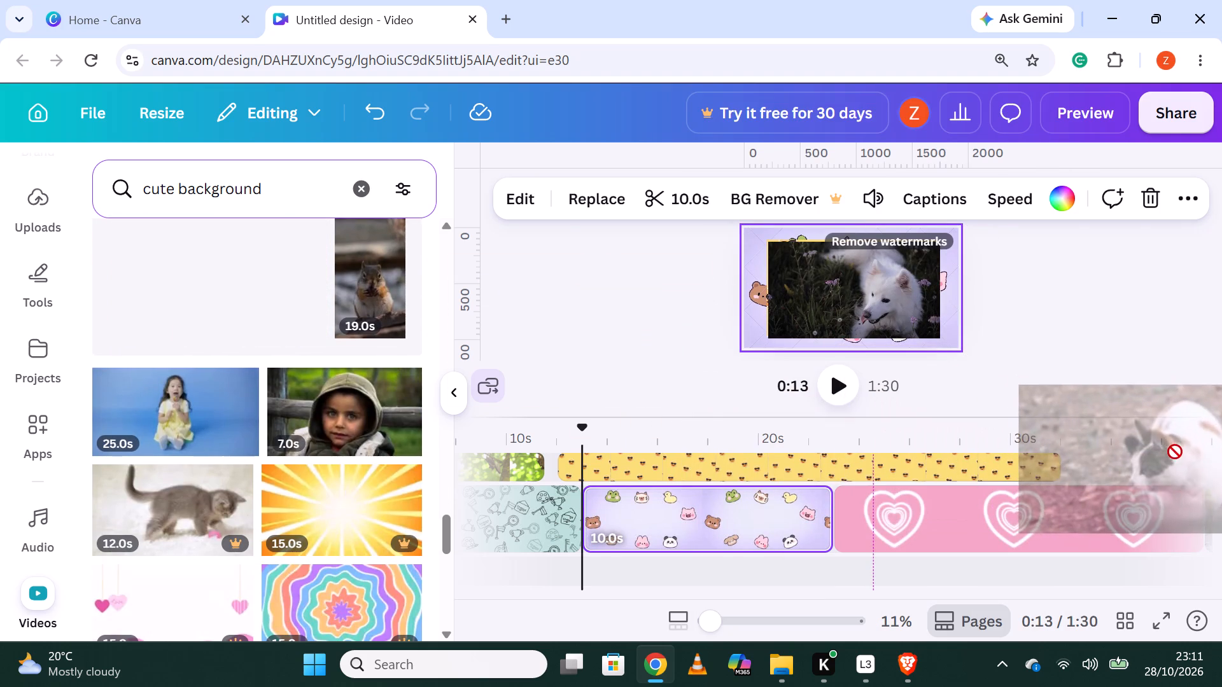
drag(1175, 452, 928, 442)
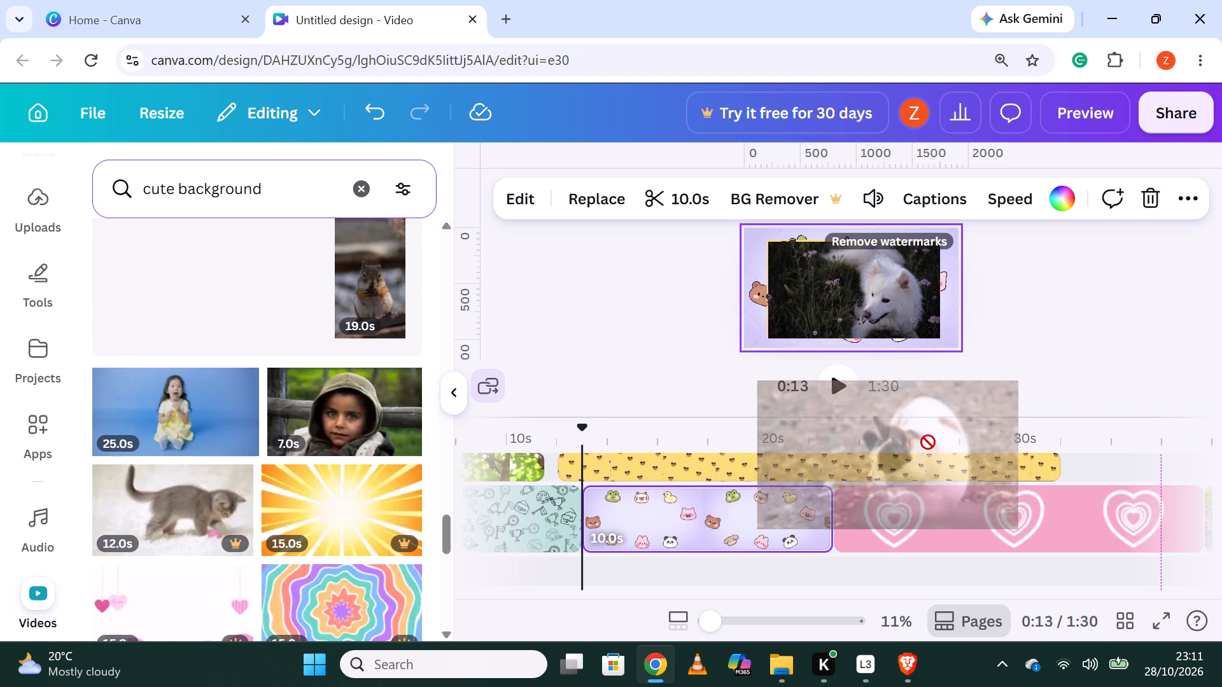
drag(928, 442, 1134, 471)
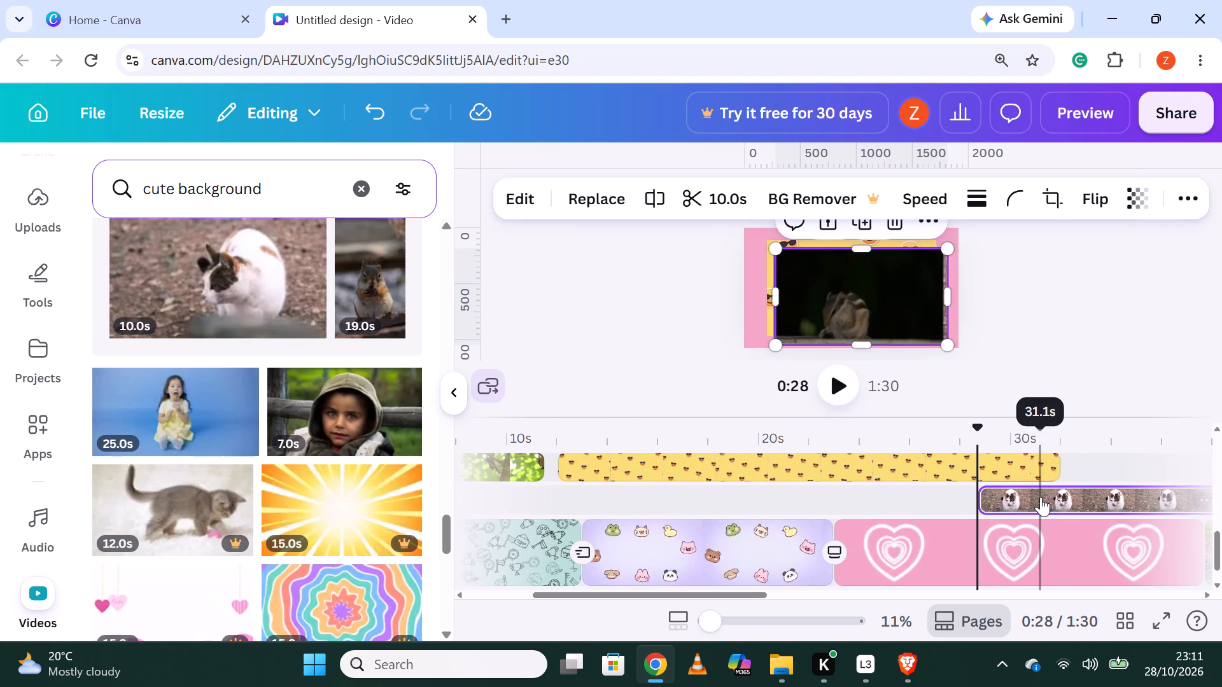
drag(1041, 497, 857, 462)
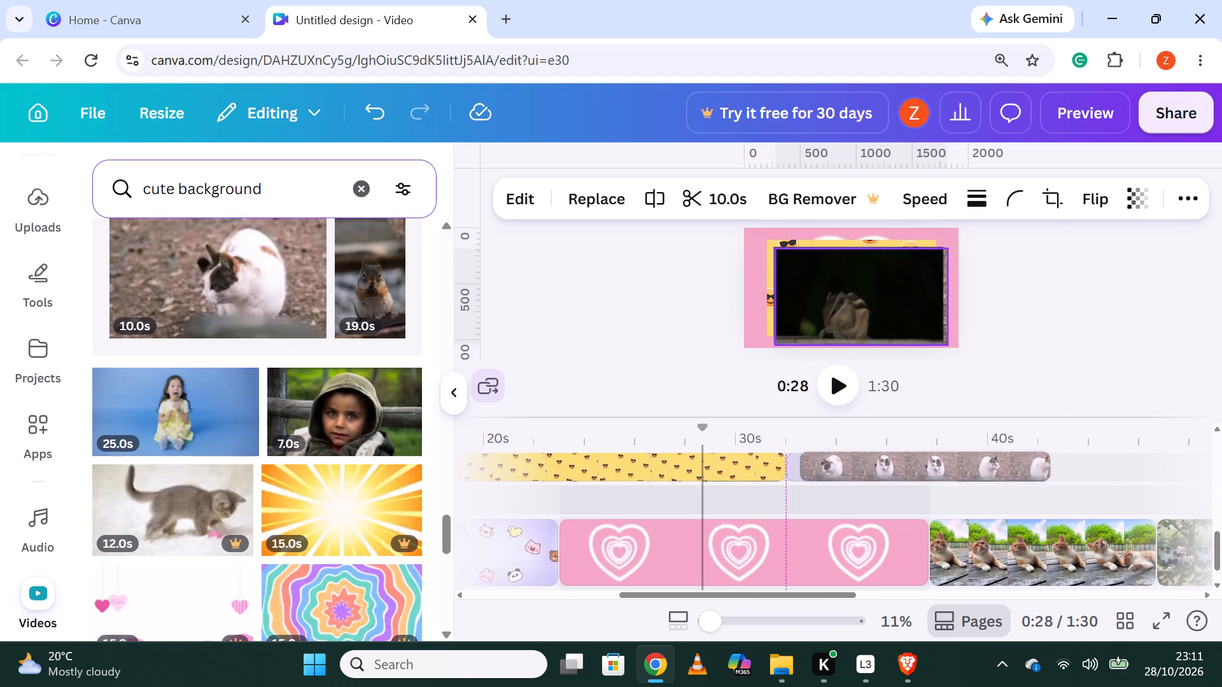
drag(857, 462, 852, 462)
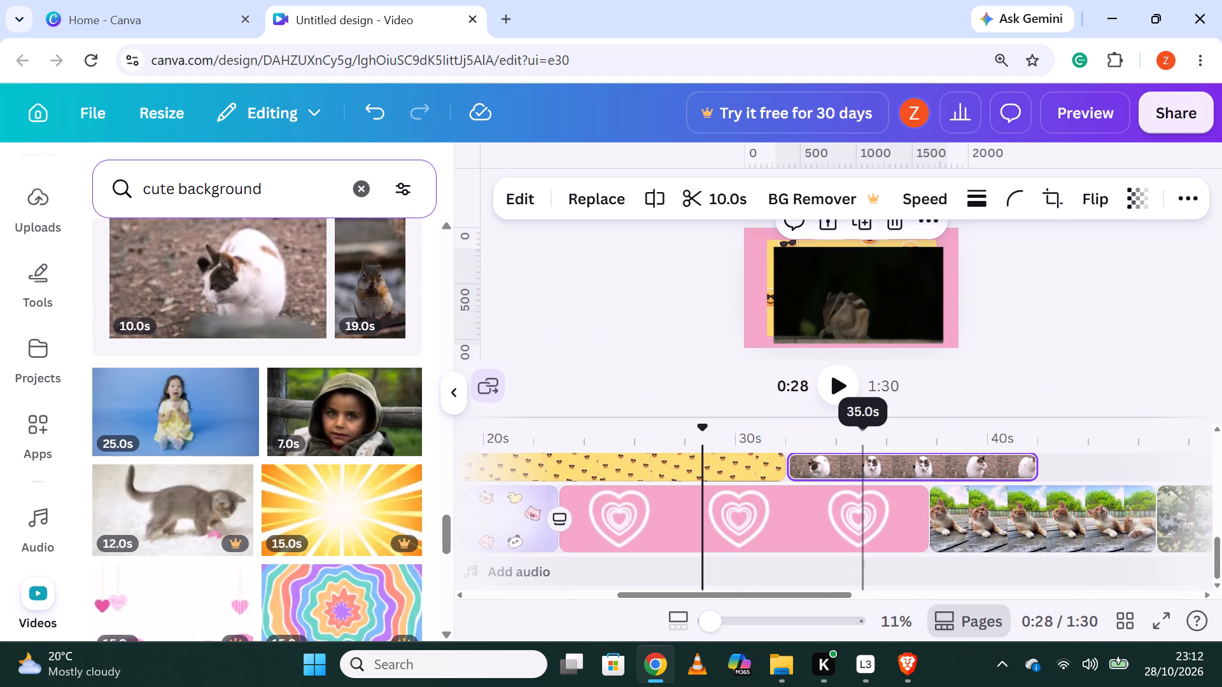
Enlarge the chipmunk overlay on all sides to cover the whole frame, and play it back from about 28 seconds.
click(839, 394)
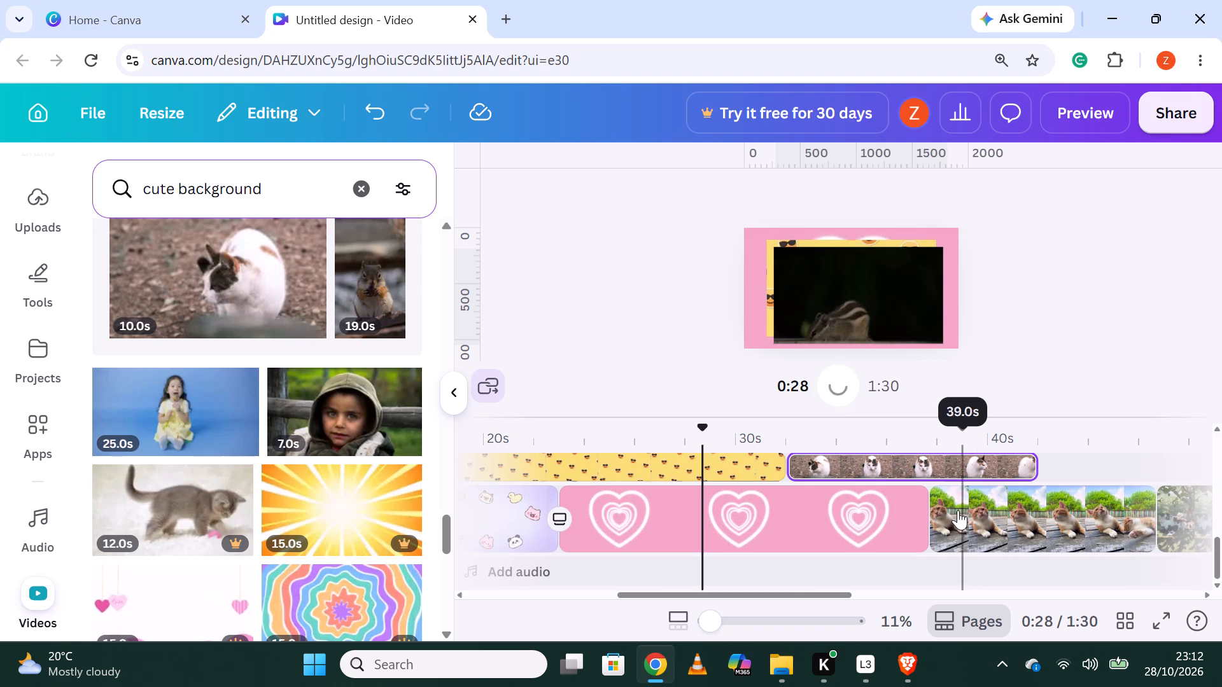
click(853, 252)
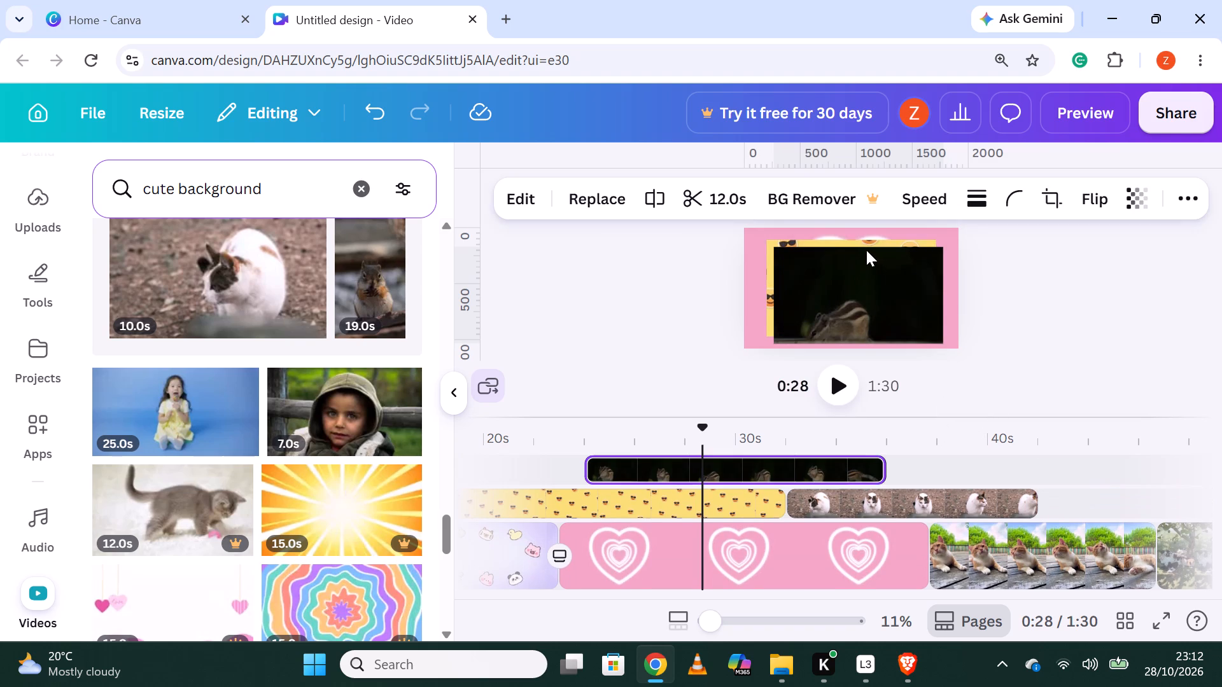
click(860, 279)
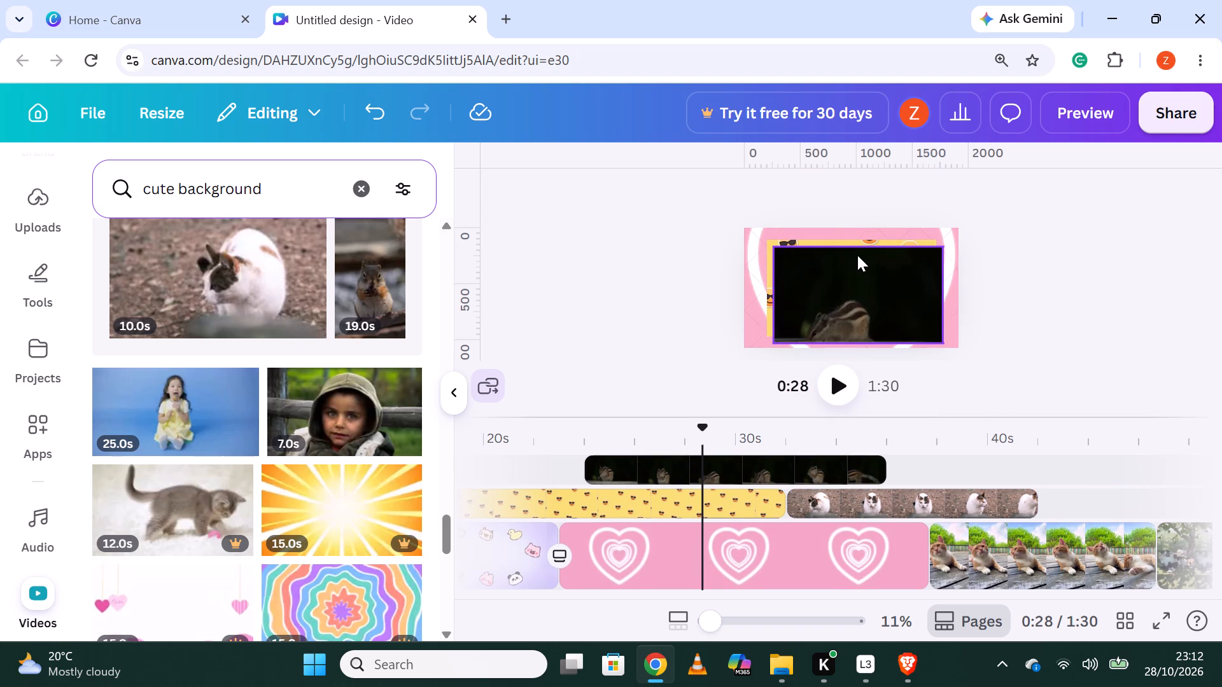
click(857, 254)
drag(859, 247, 862, 221)
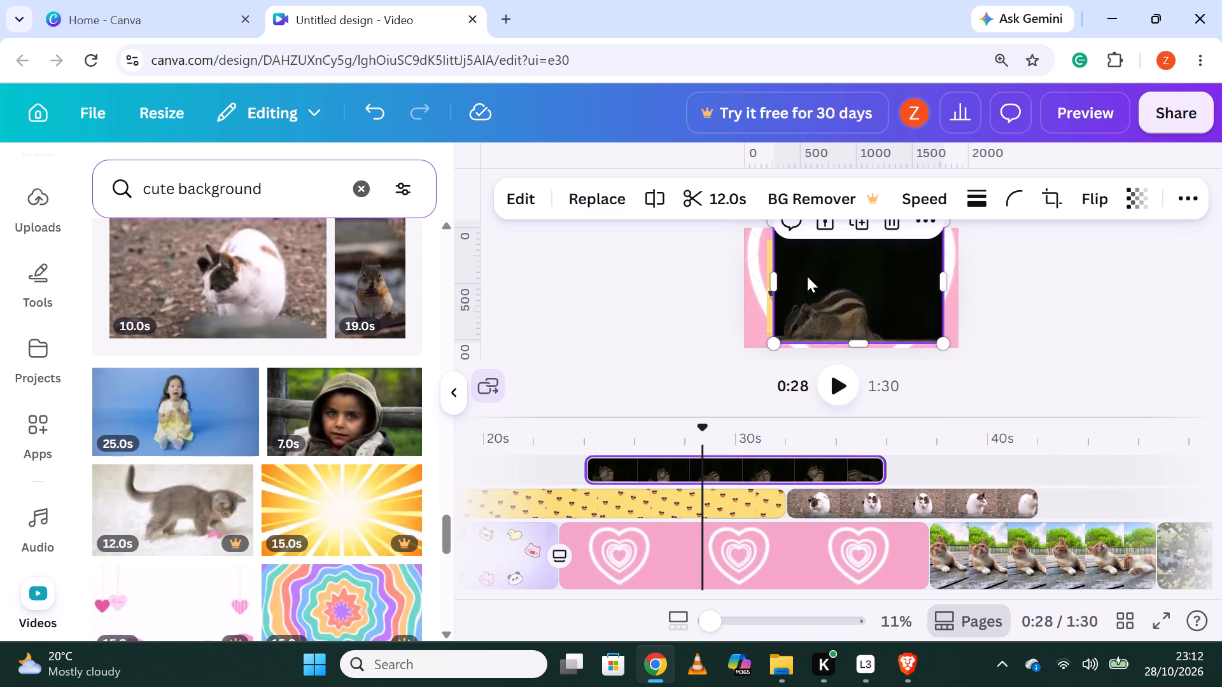
drag(775, 279, 743, 287)
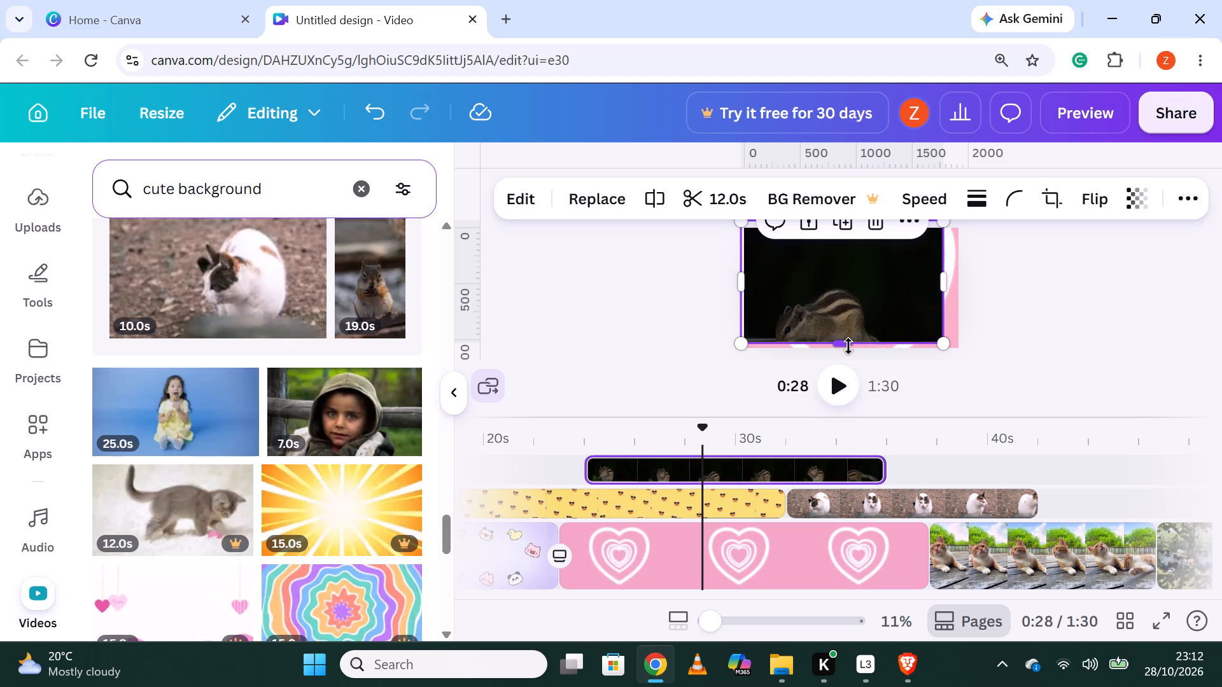
drag(847, 343, 850, 354)
drag(948, 286, 971, 286)
click(843, 384)
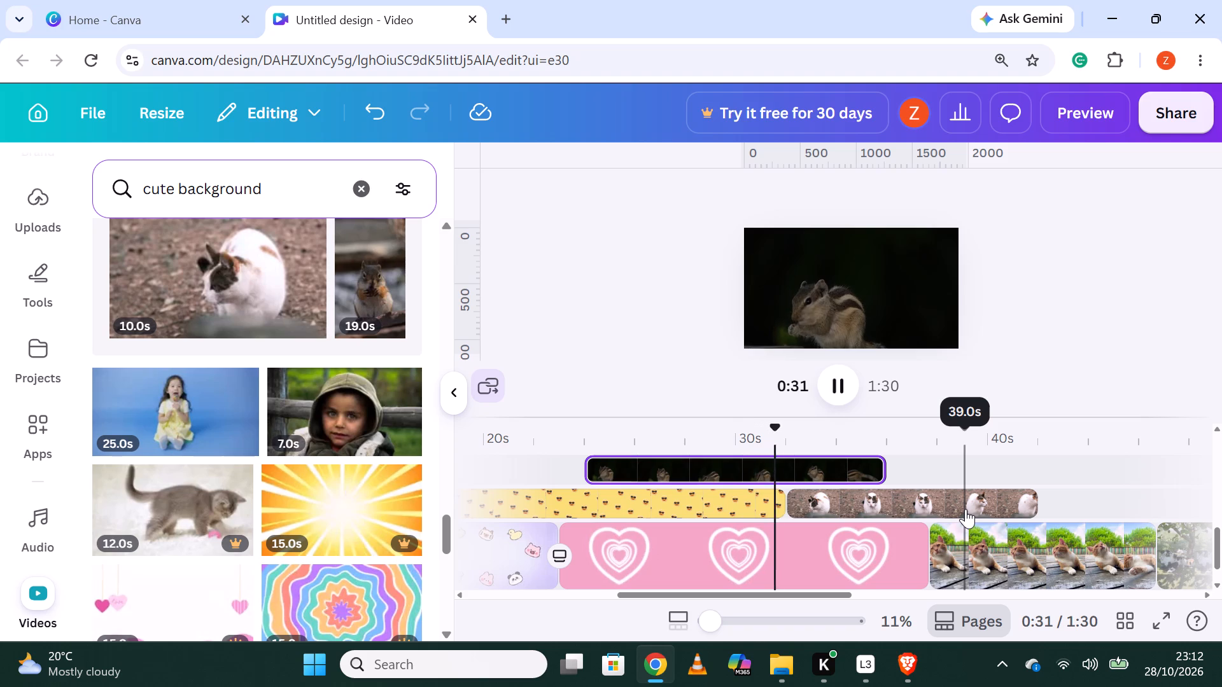
Overlay the 14-second sitting cat video right after the white and brown cat overlay on its track, starting at about 42 seconds.
scroll(965, 511, down, 3)
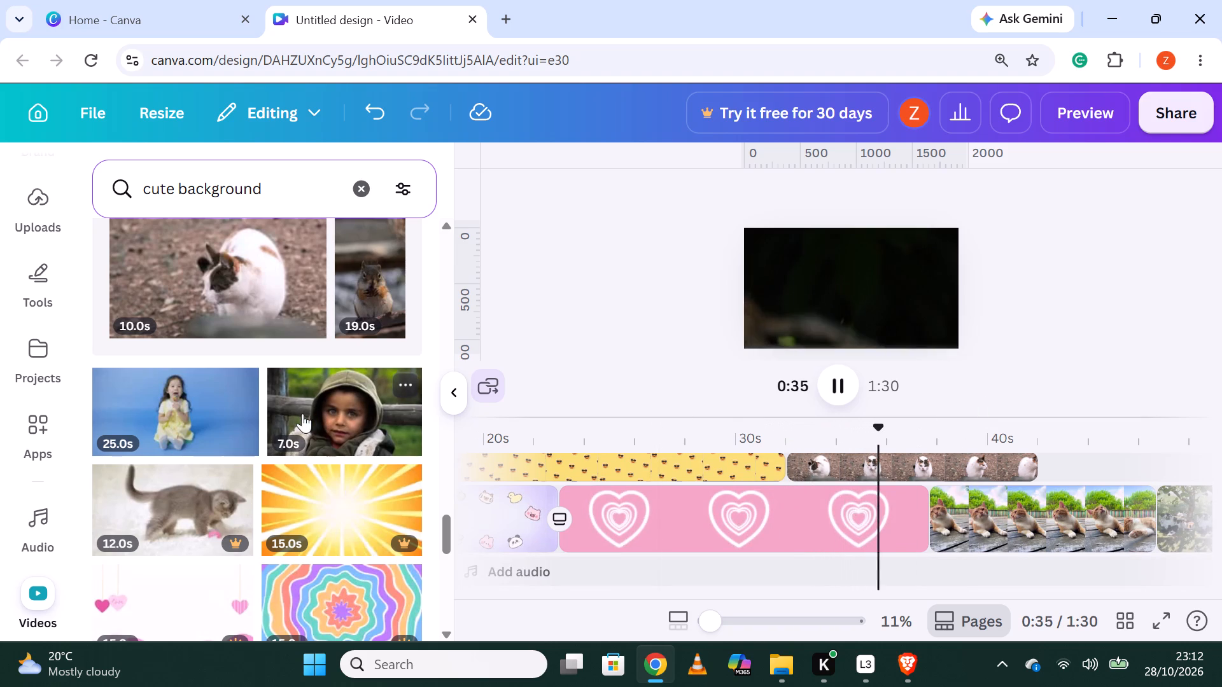
scroll(220, 510, down, 3)
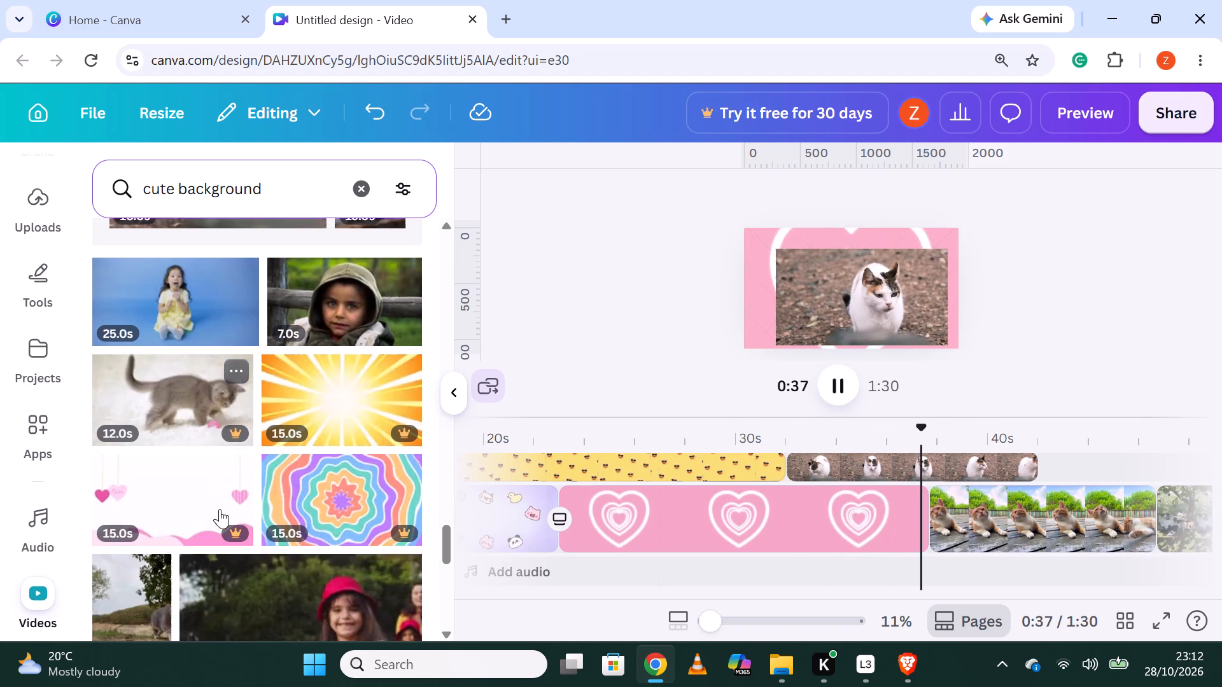
scroll(270, 555, down, 2)
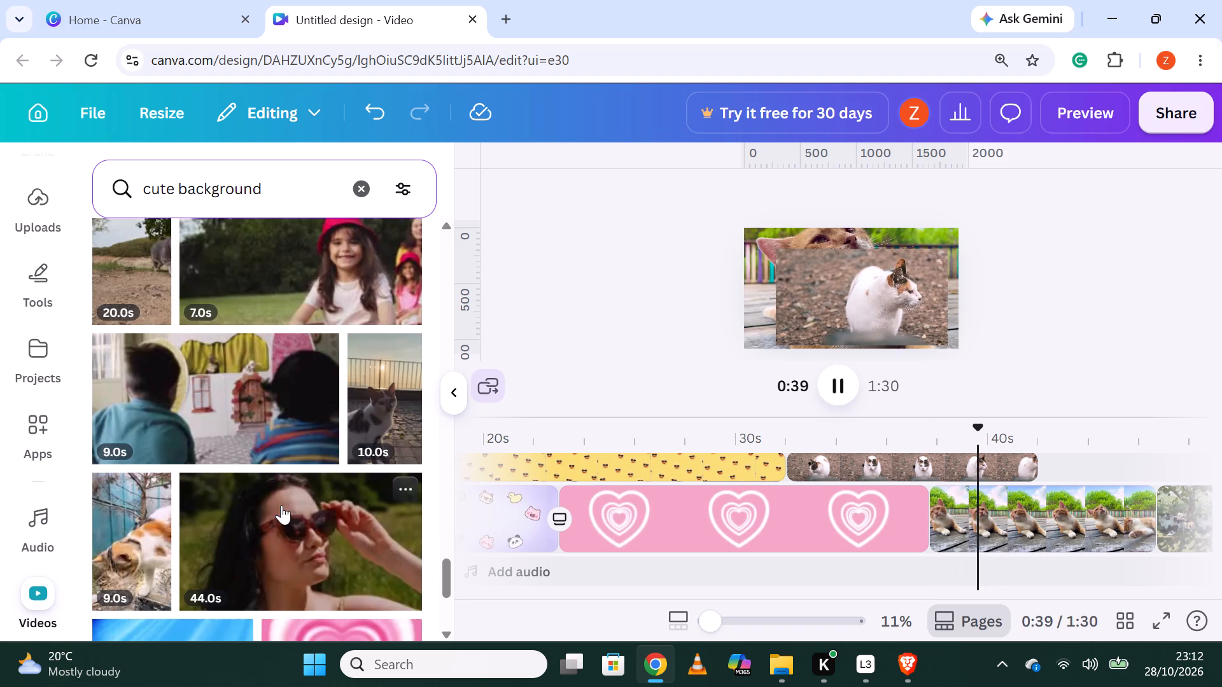
scroll(269, 503, down, 3)
scroll(285, 450, down, 3)
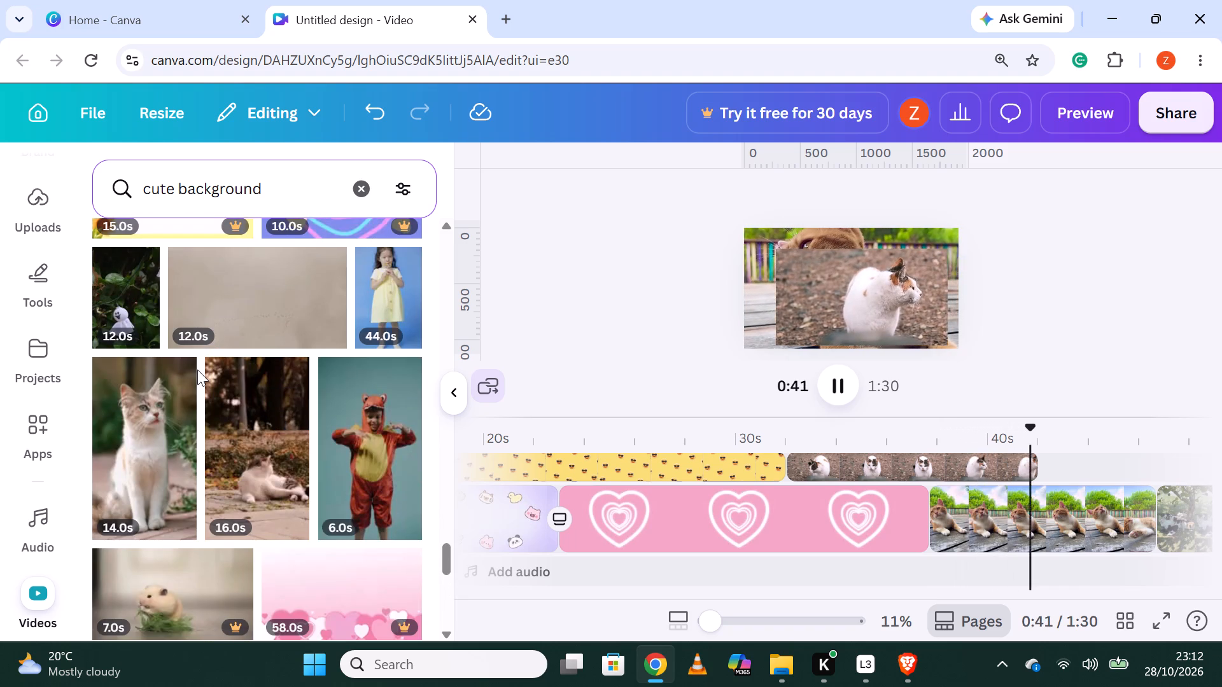
scroll(188, 404, up, 1)
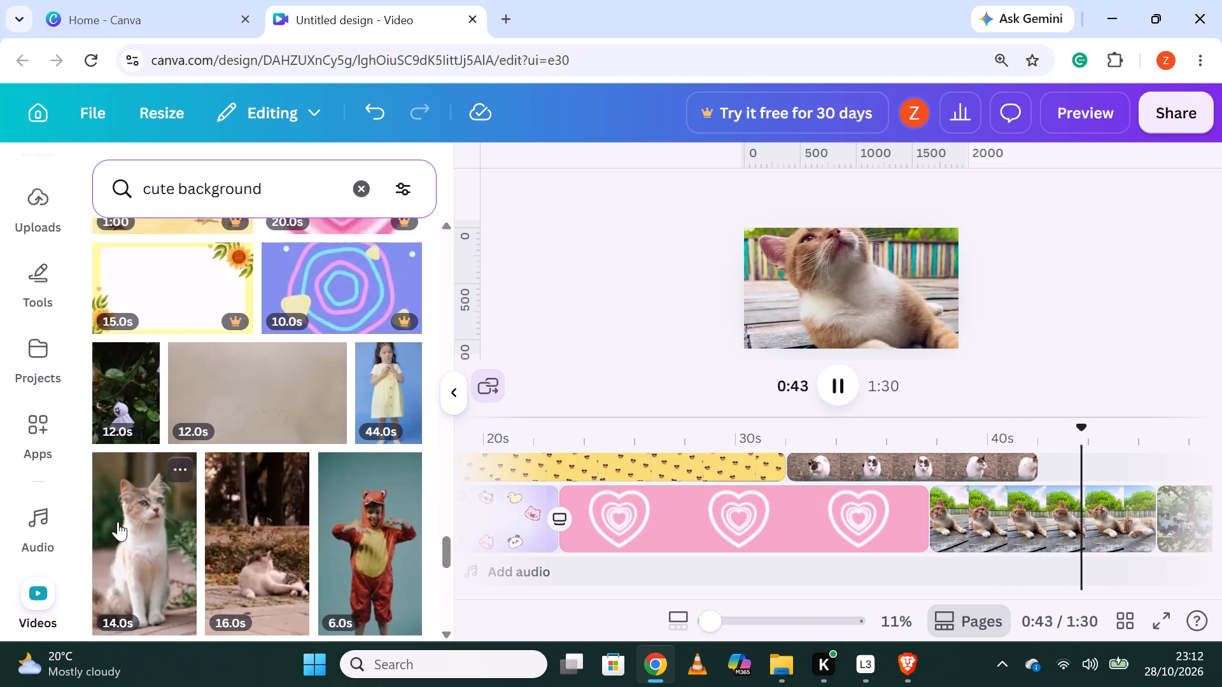
drag(117, 522, 1069, 459)
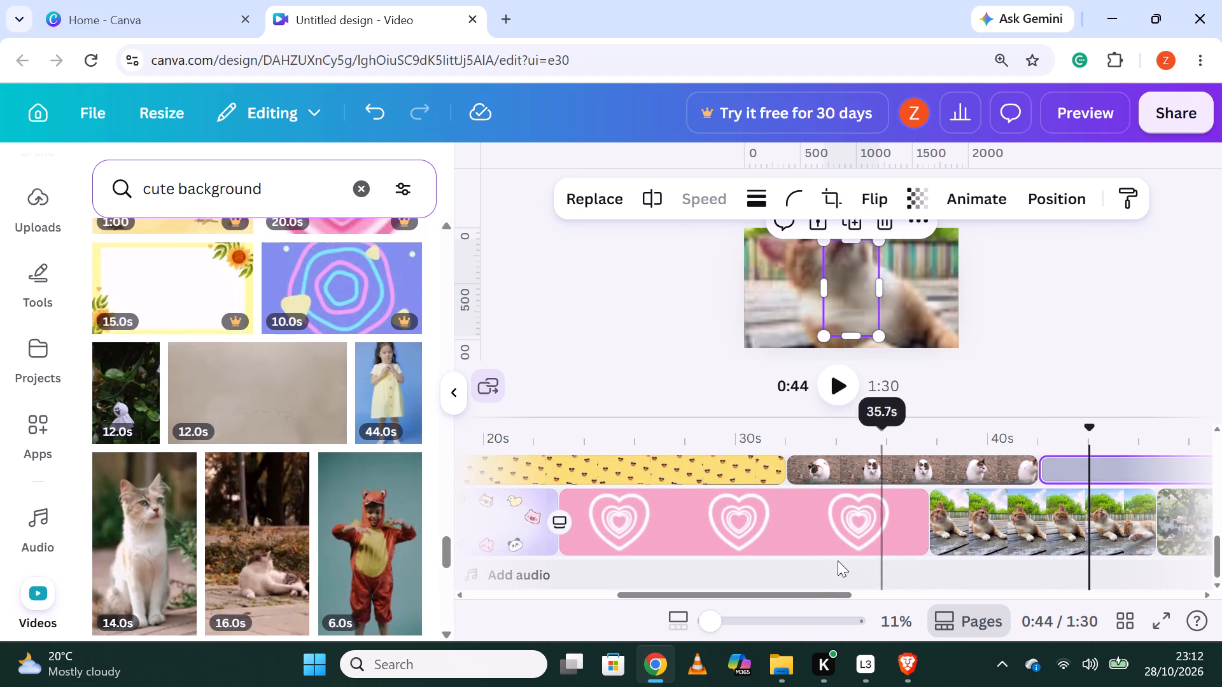
Extend the lower edge of the sitting cat overlay to just past the bottom of the frame.
drag(814, 590, 850, 596)
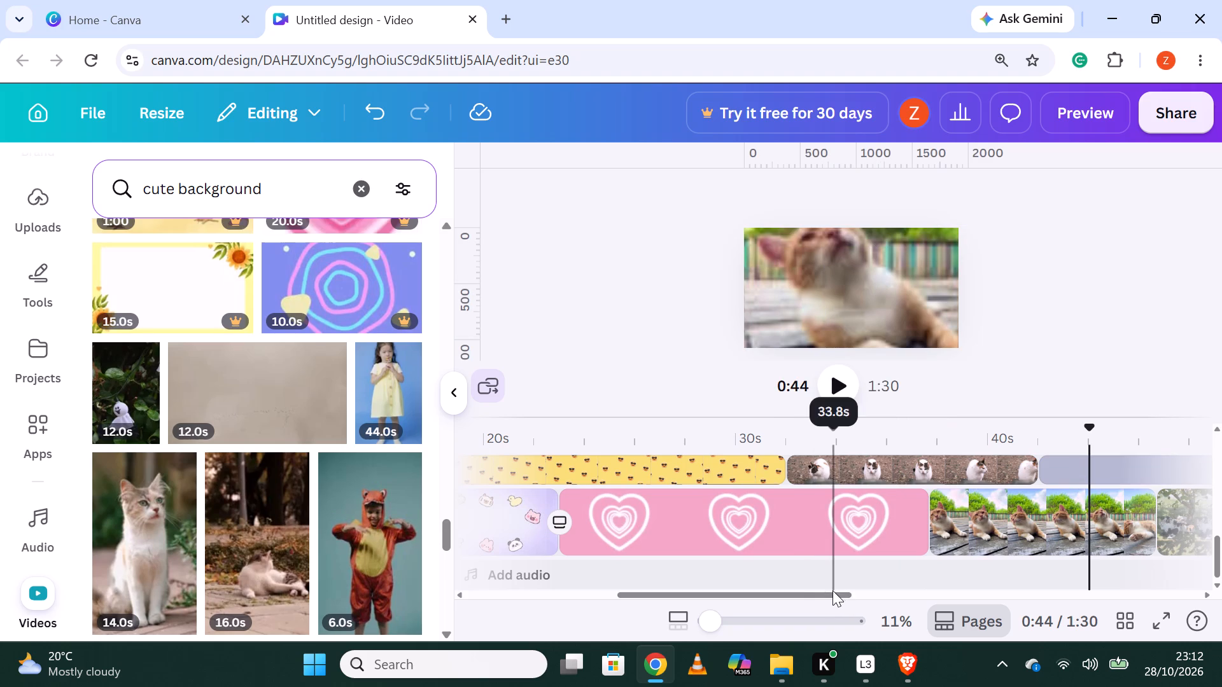
drag(832, 592, 967, 602)
click(710, 466)
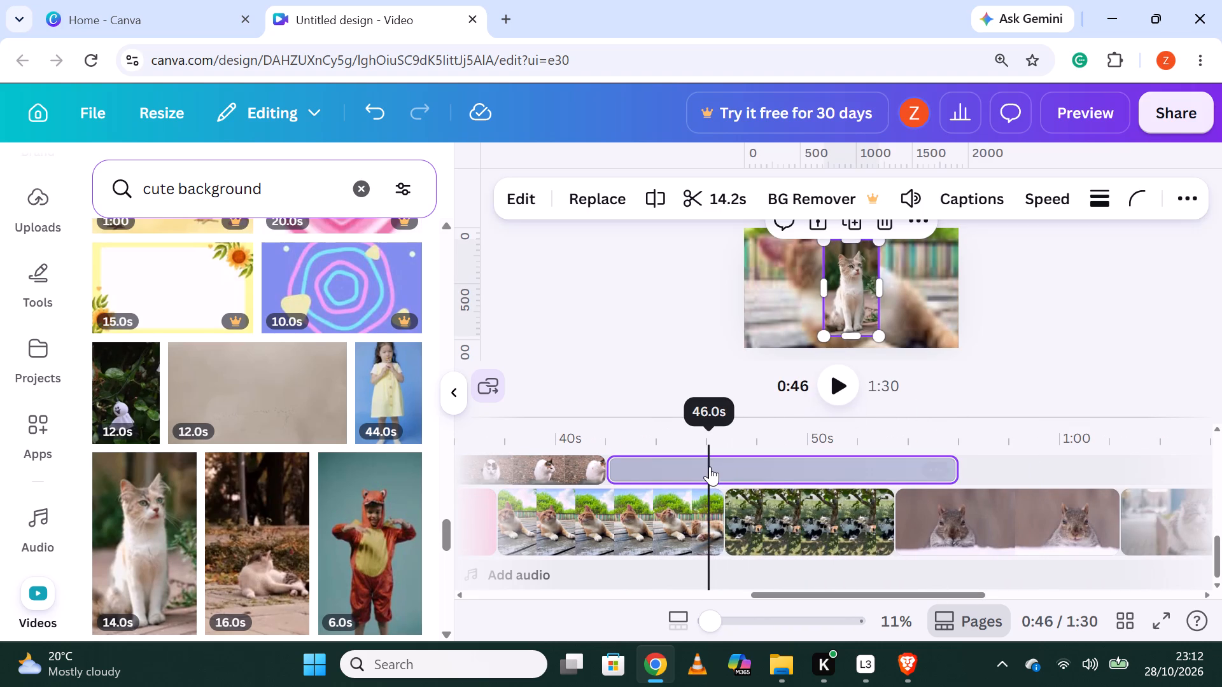
drag(853, 338, 850, 356)
click(883, 219)
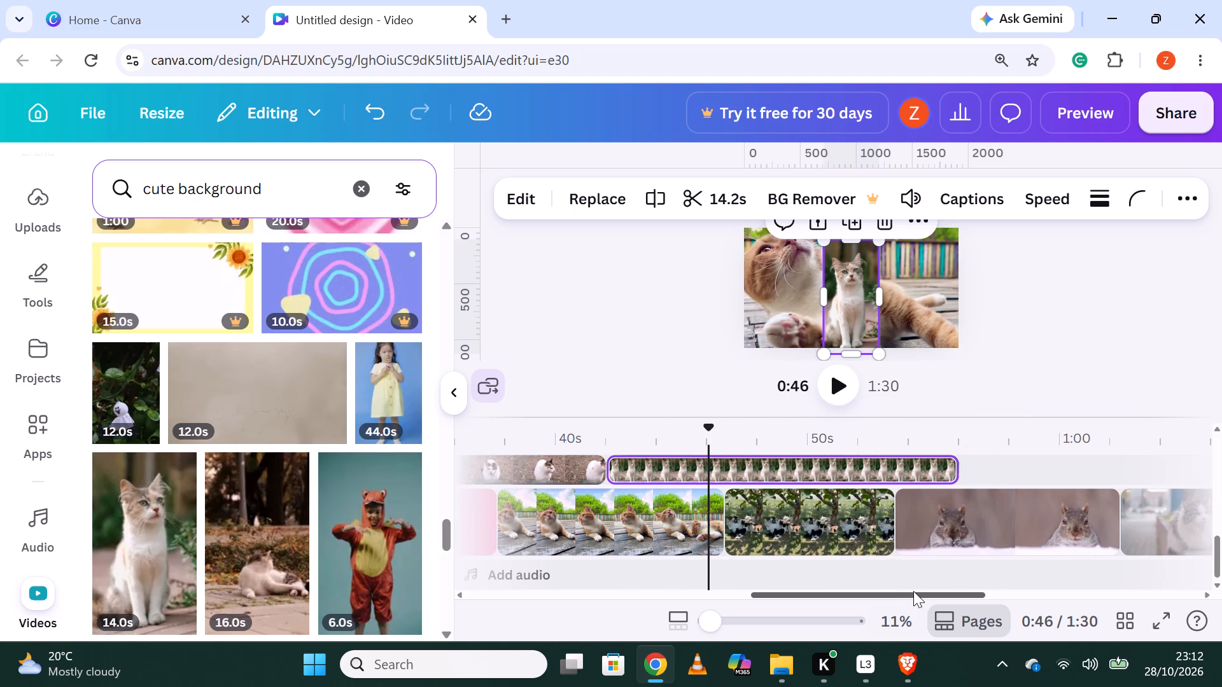
Overlay the 5-second wooden puppets video right after the sitting cat overlay on its track, starting at about 56 seconds.
drag(916, 590, 968, 583)
scroll(165, 439, down, 1)
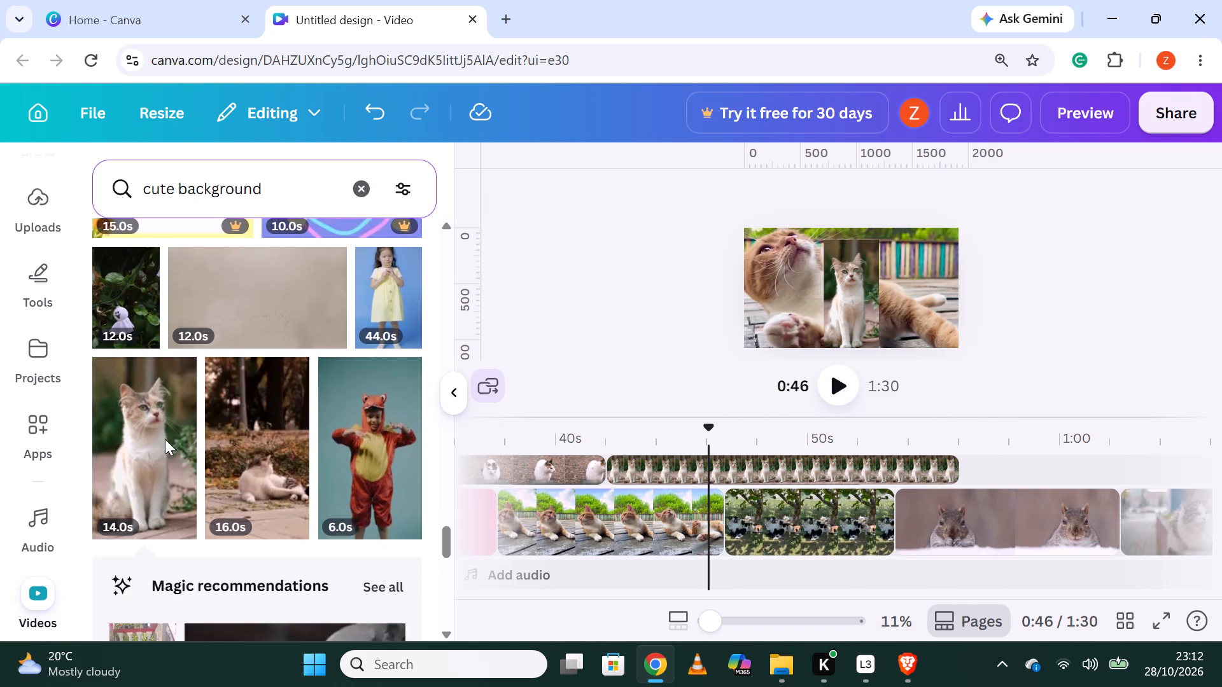
scroll(182, 439, down, 7)
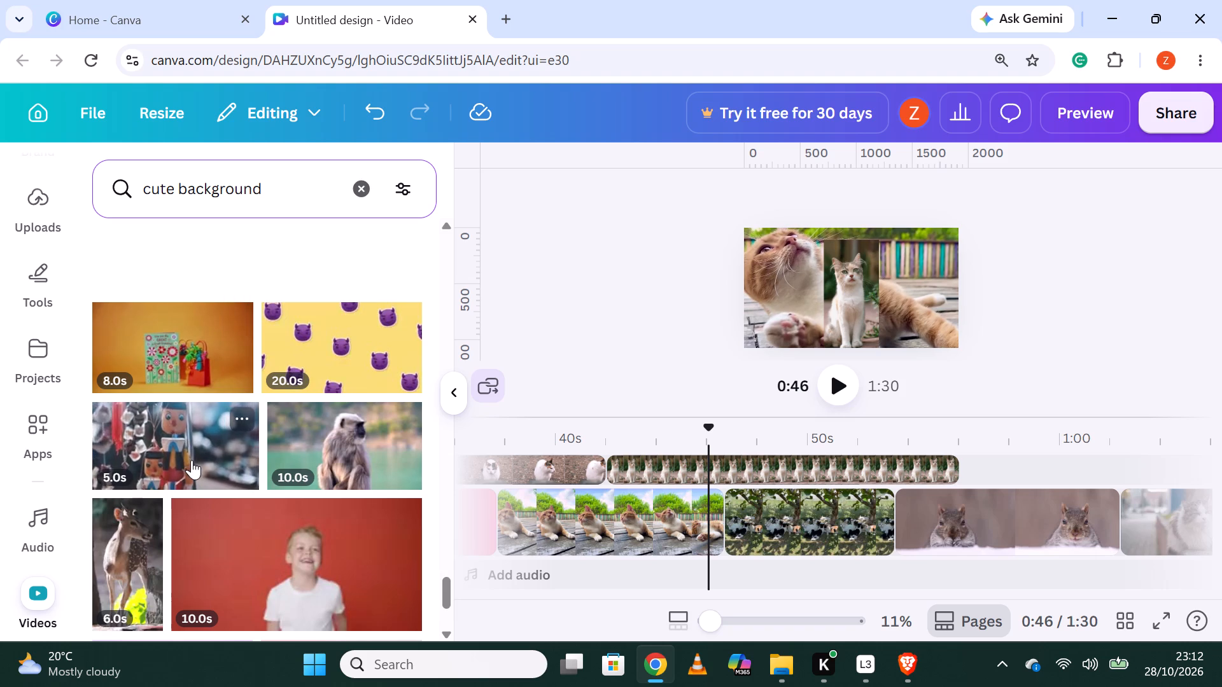
drag(192, 459, 1017, 478)
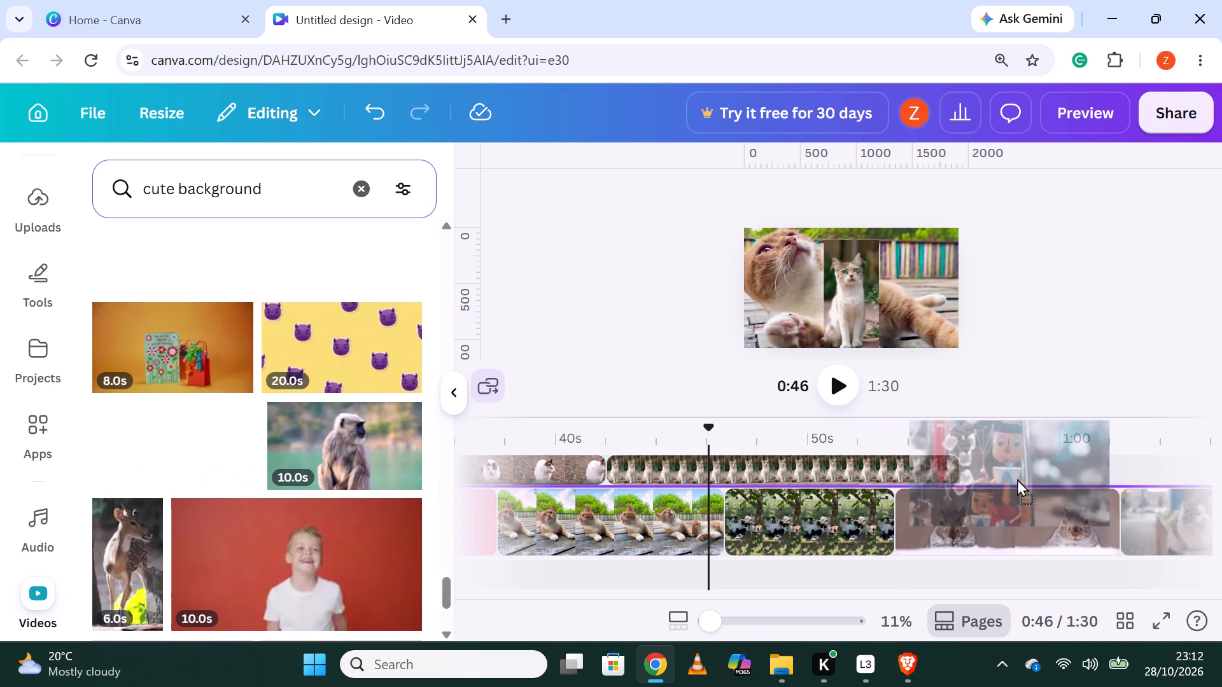
drag(1017, 478, 1050, 473)
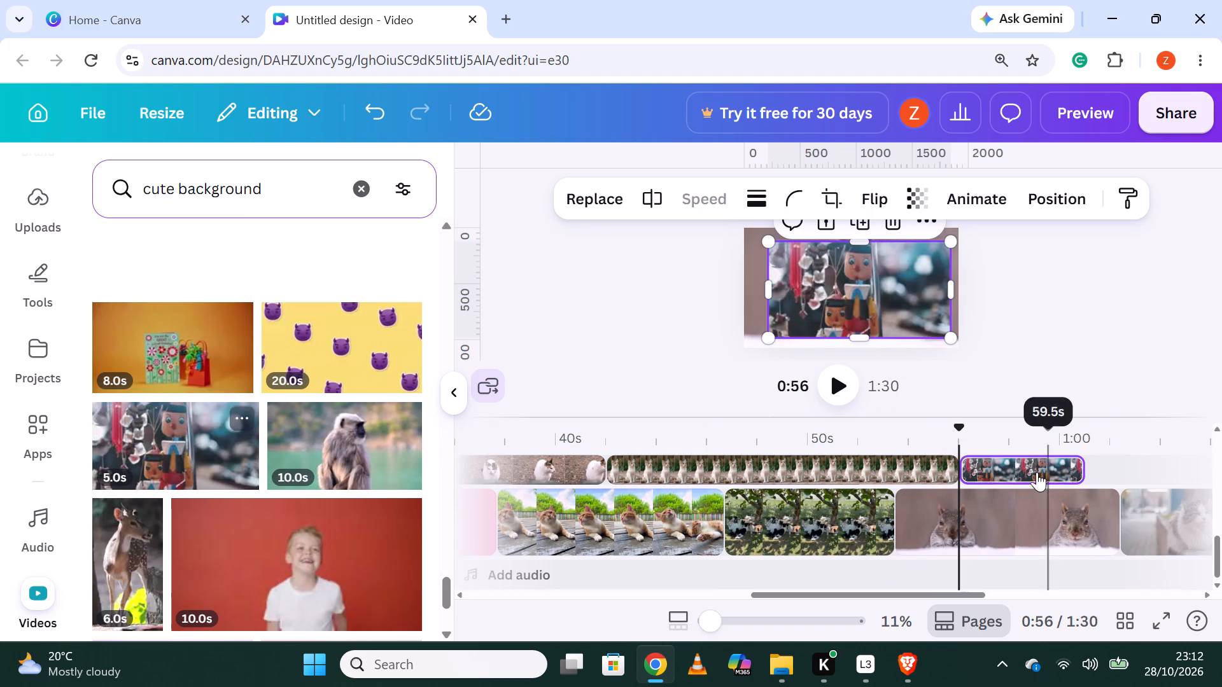
Overlay the 15-second walking calico cat video just after the wooden puppets overlay on its track, starting at about 1:01.
scroll(221, 511, down, 5)
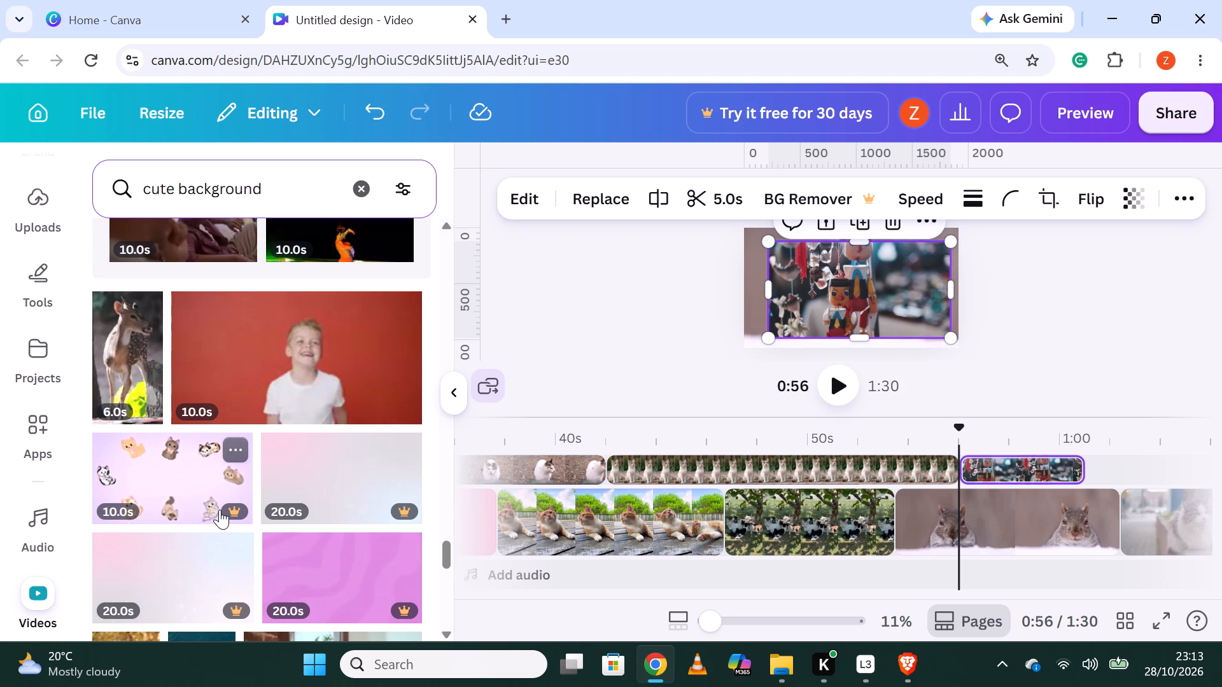
scroll(220, 510, down, 2)
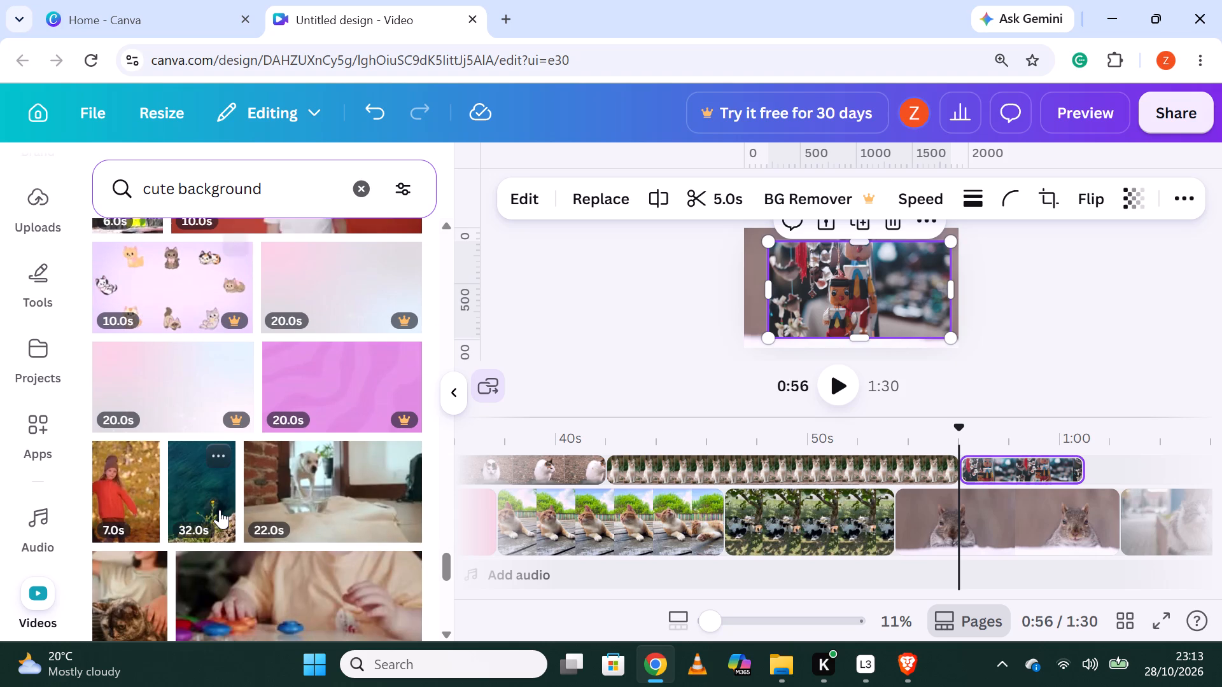
scroll(205, 511, down, 1)
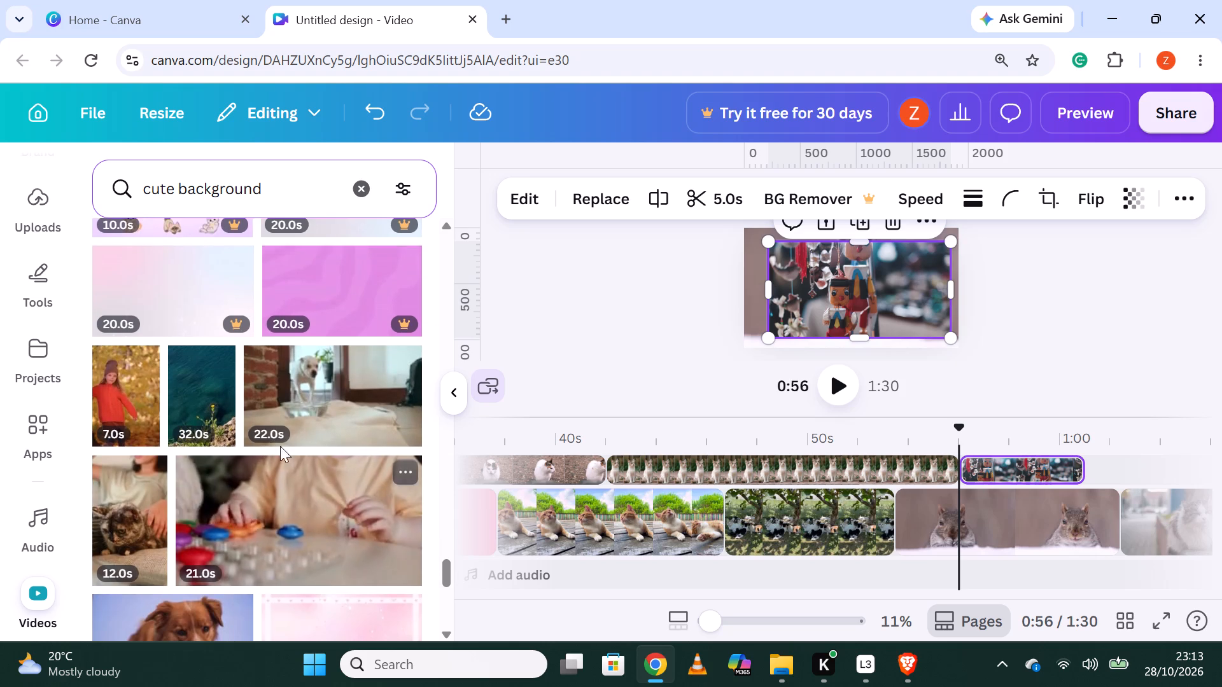
scroll(308, 427, down, 2)
scroll(223, 486, down, 3)
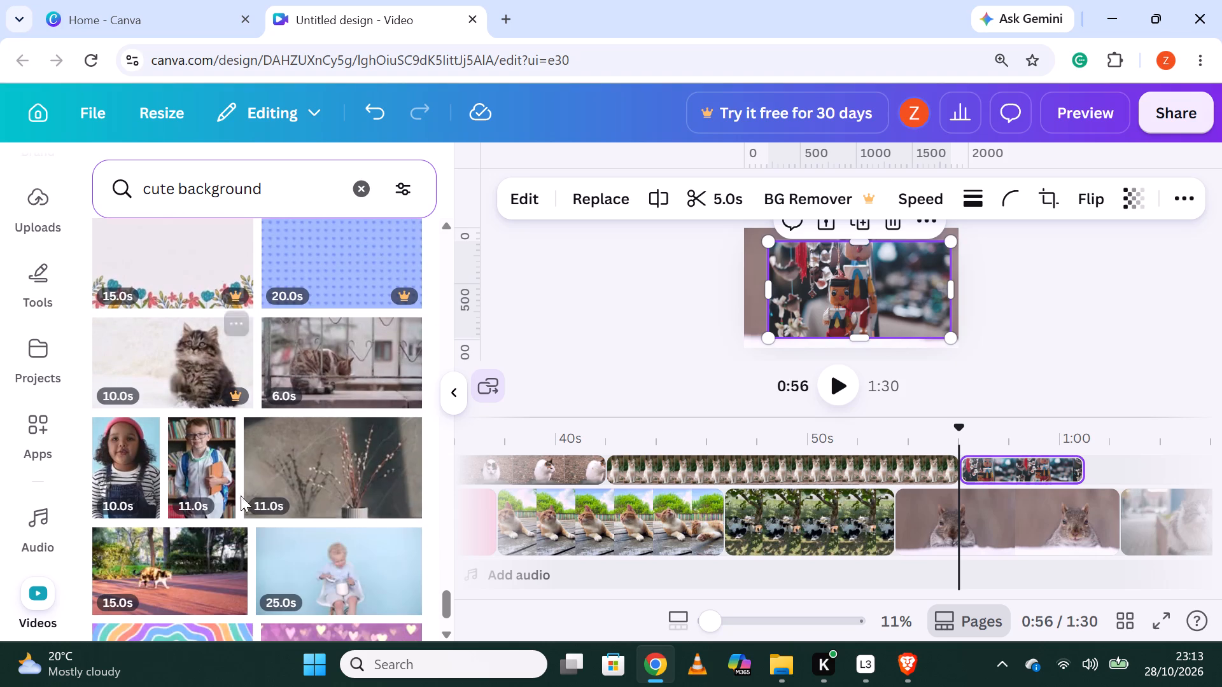
drag(187, 563, 371, 531)
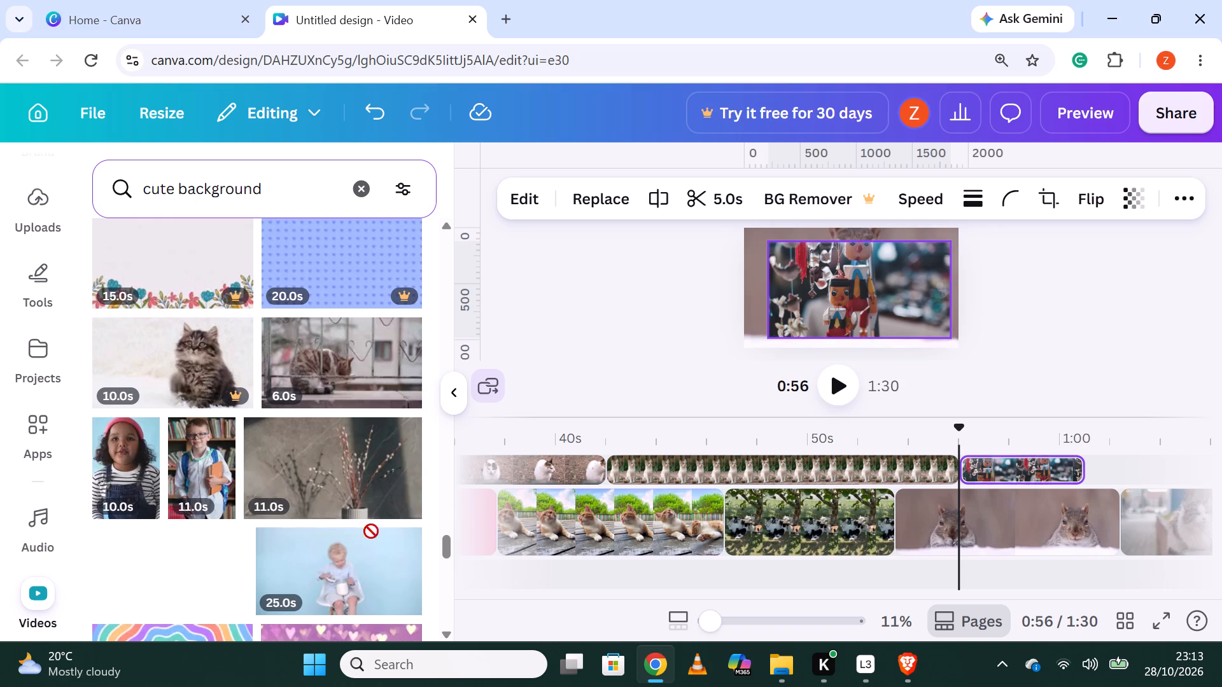
drag(371, 531, 1167, 461)
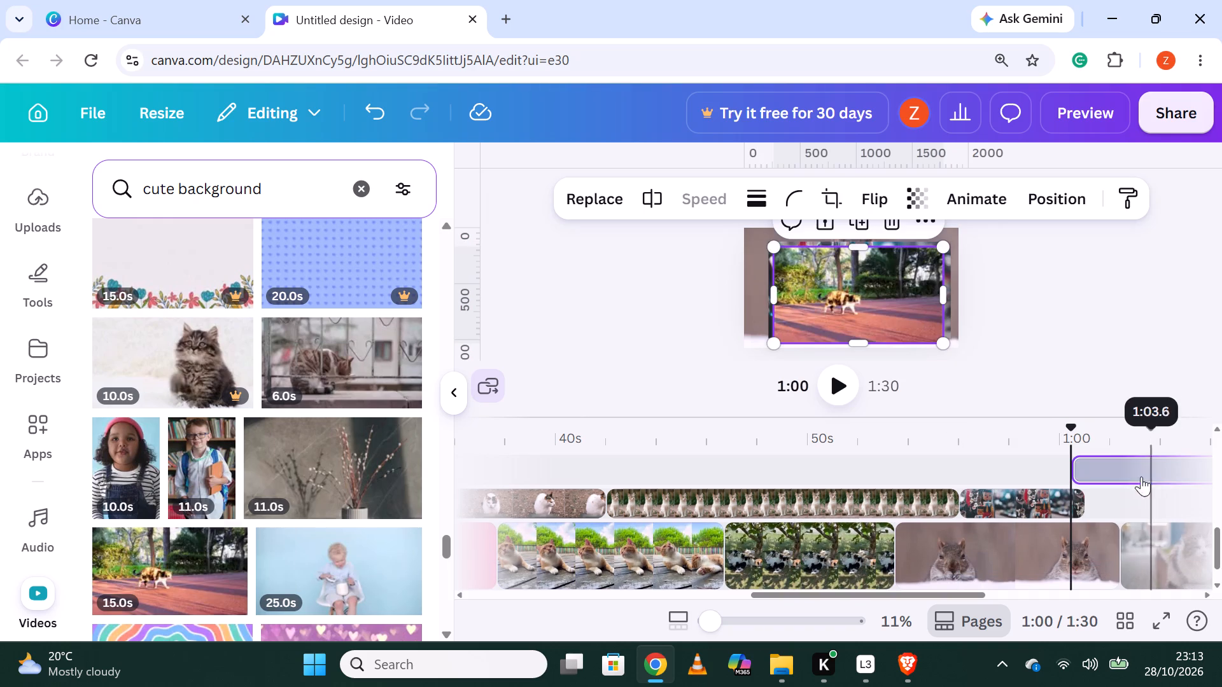
drag(1117, 465, 807, 497)
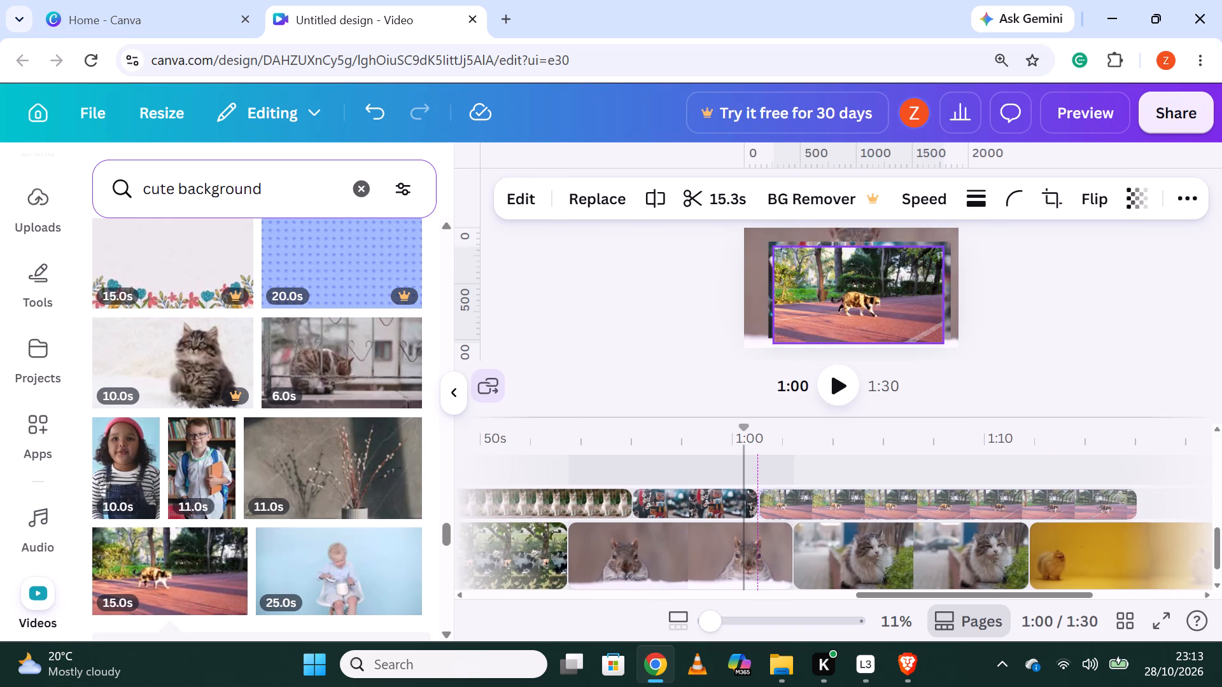
drag(807, 497, 813, 497)
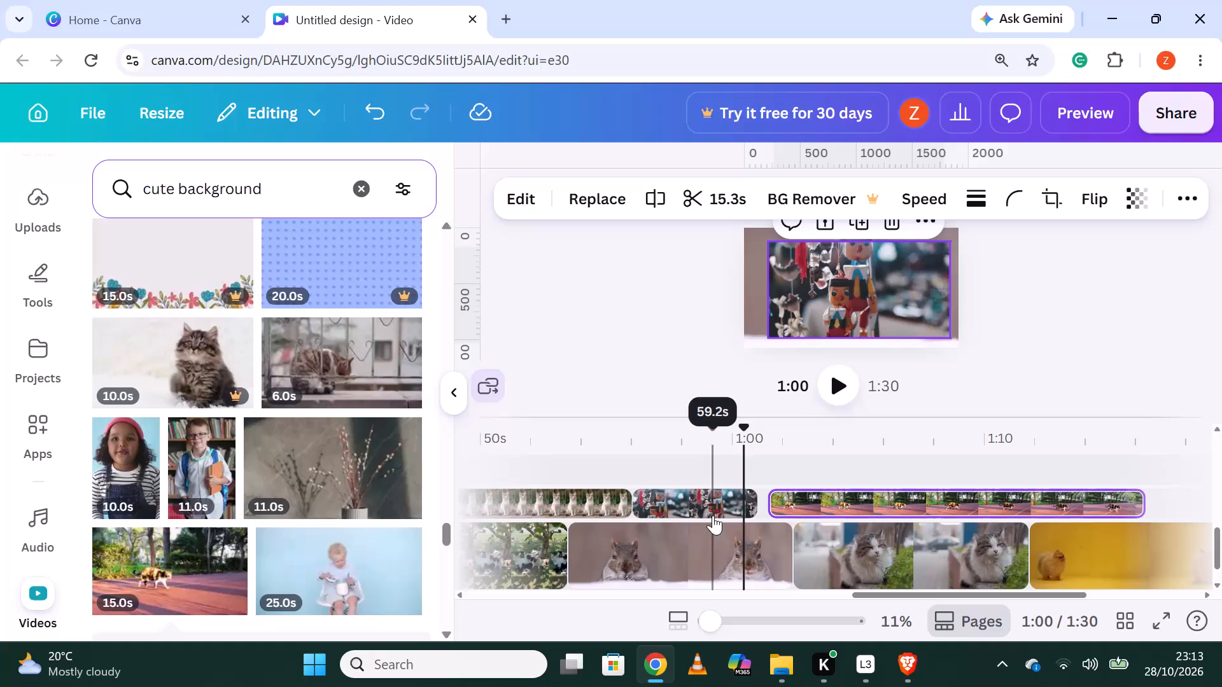
Stretch the walking calico cat overlay on all sides to fill the frame, with its lower edge just past the bottom.
click(822, 508)
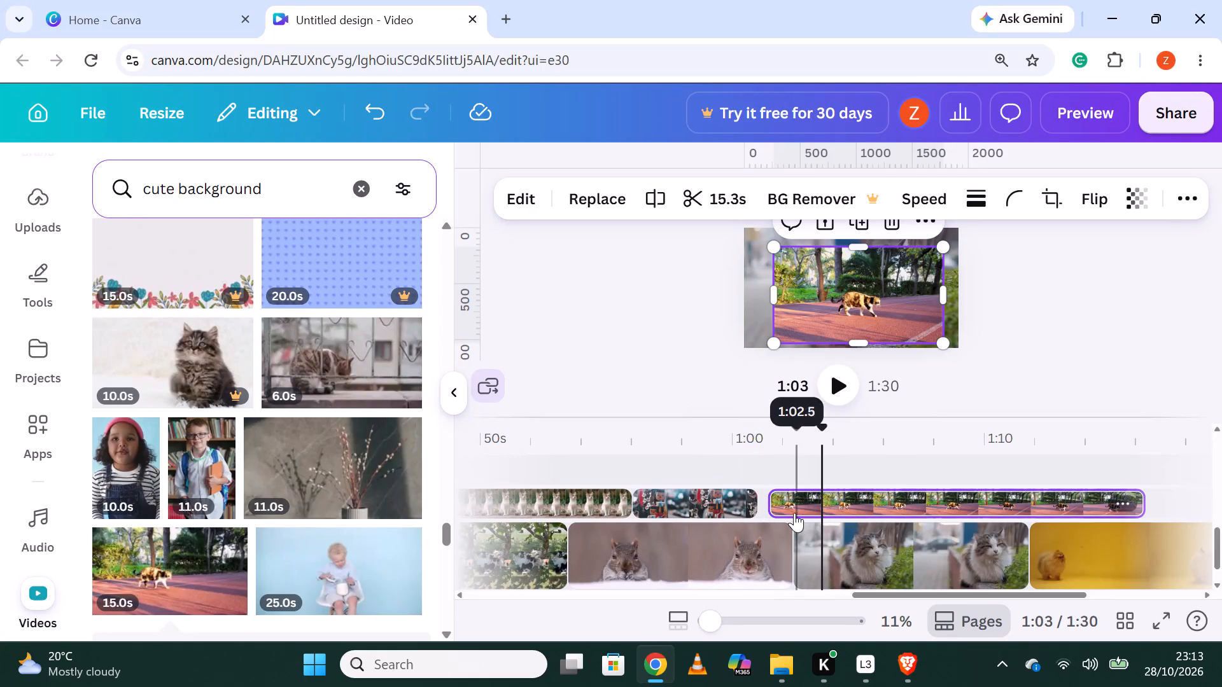
click(794, 506)
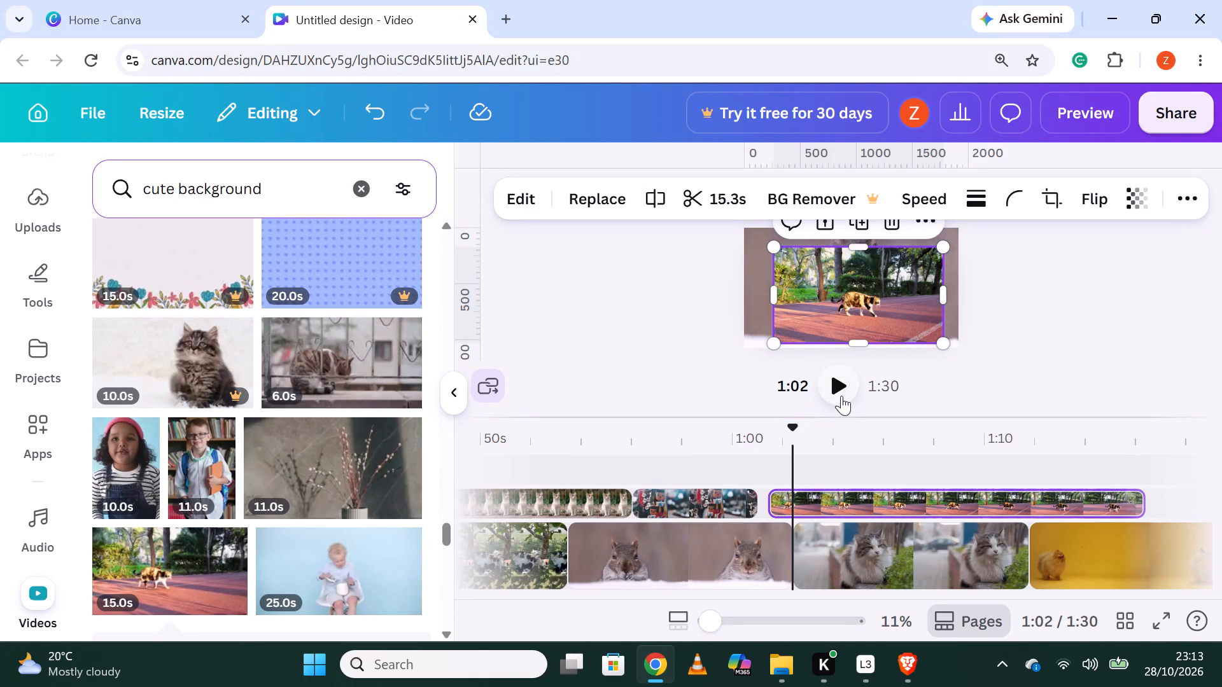
click(838, 393)
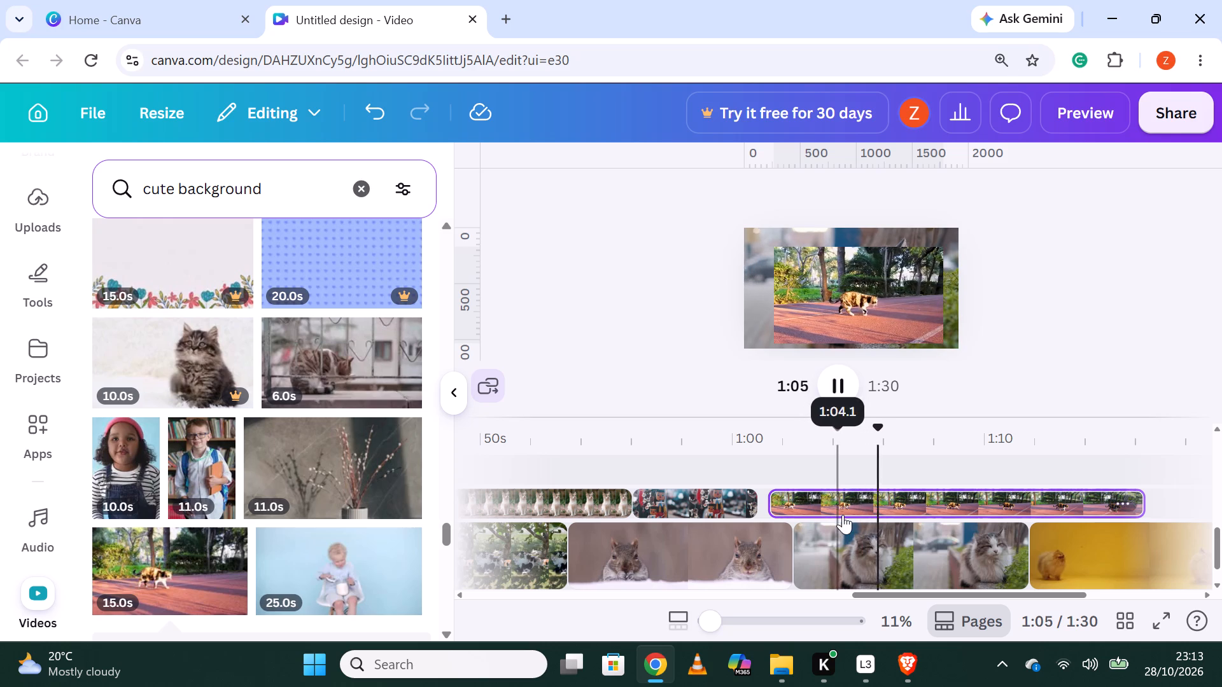
click(846, 292)
click(859, 277)
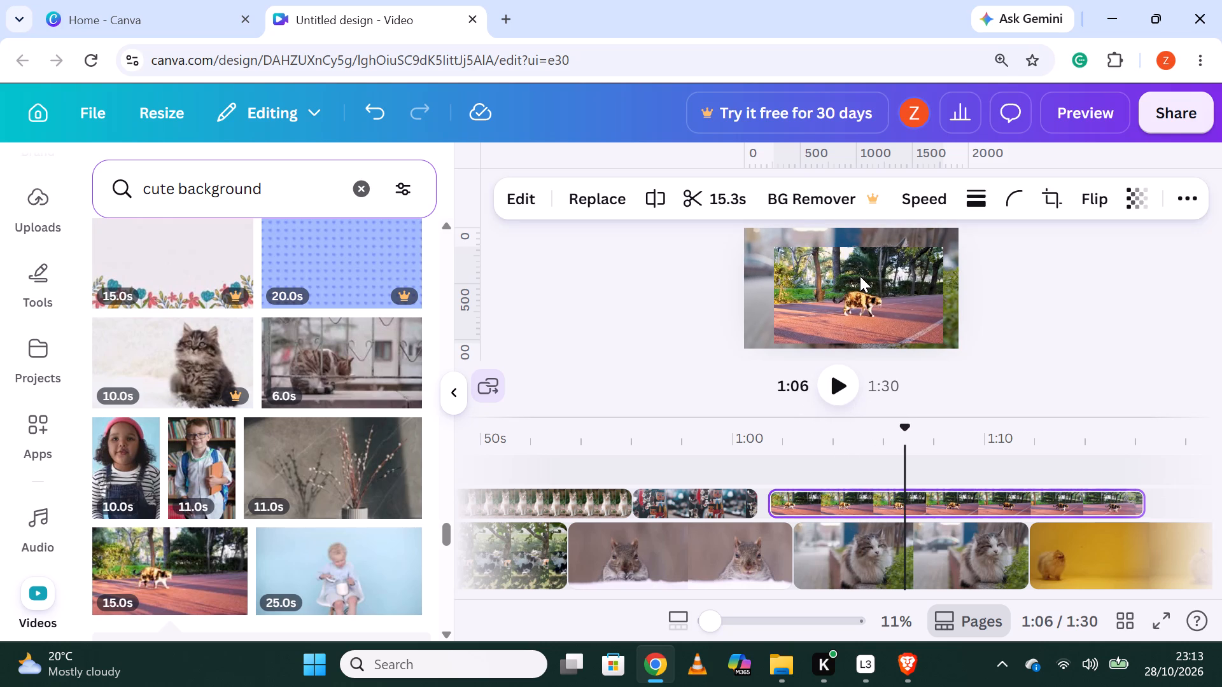
drag(859, 244, 877, 235)
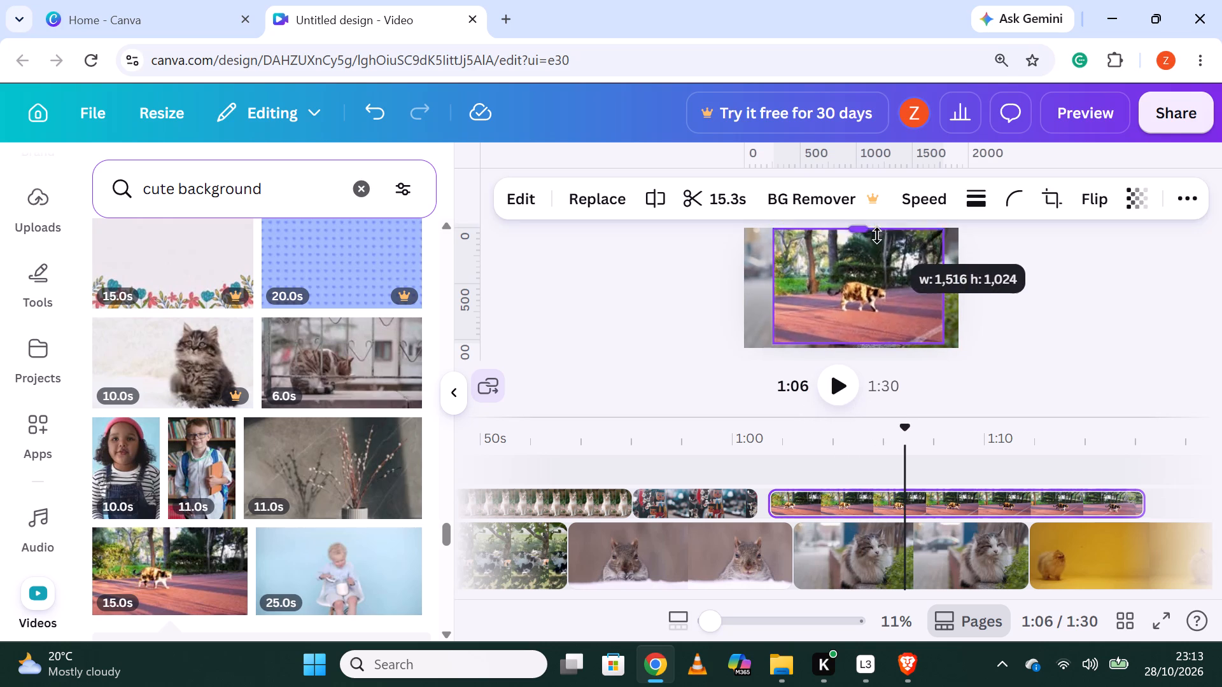
drag(877, 235, 881, 226)
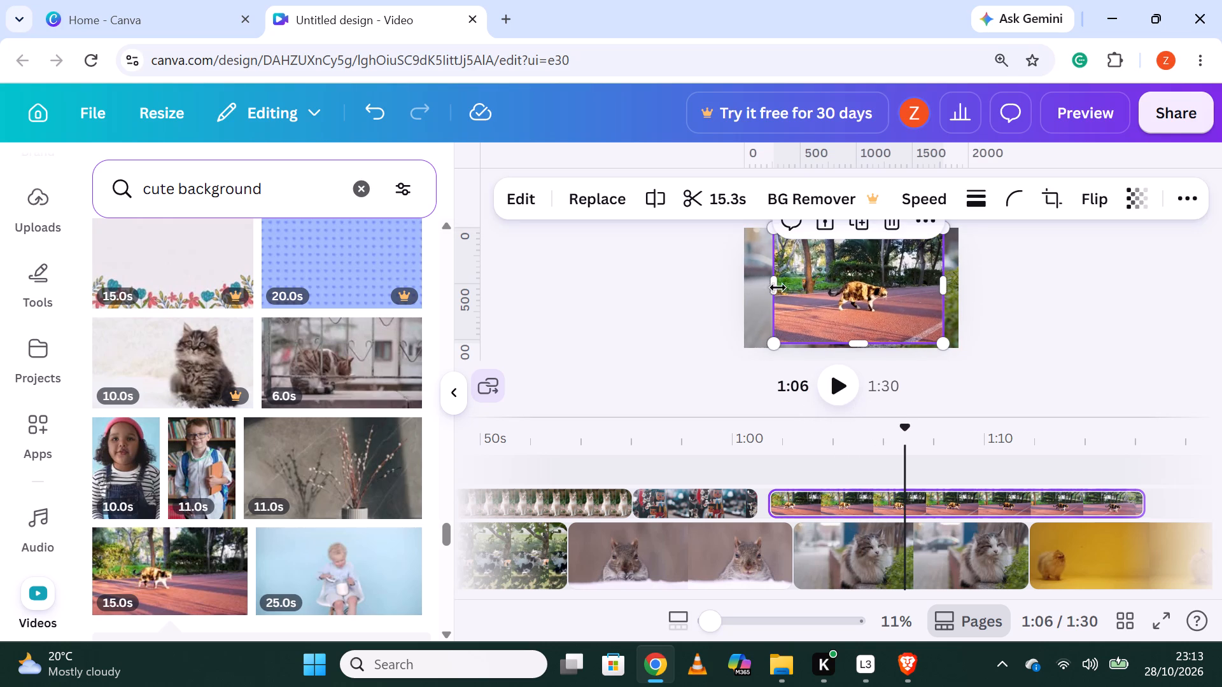
drag(777, 286, 757, 289)
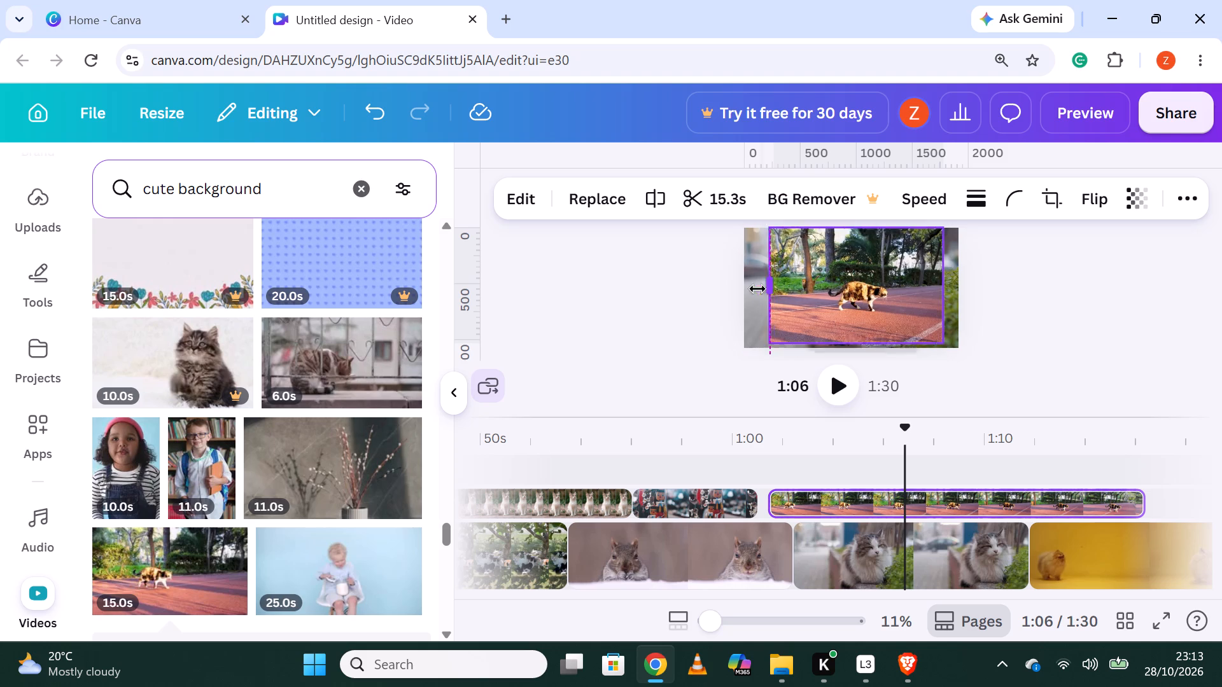
drag(757, 289, 748, 298)
drag(945, 283, 948, 281)
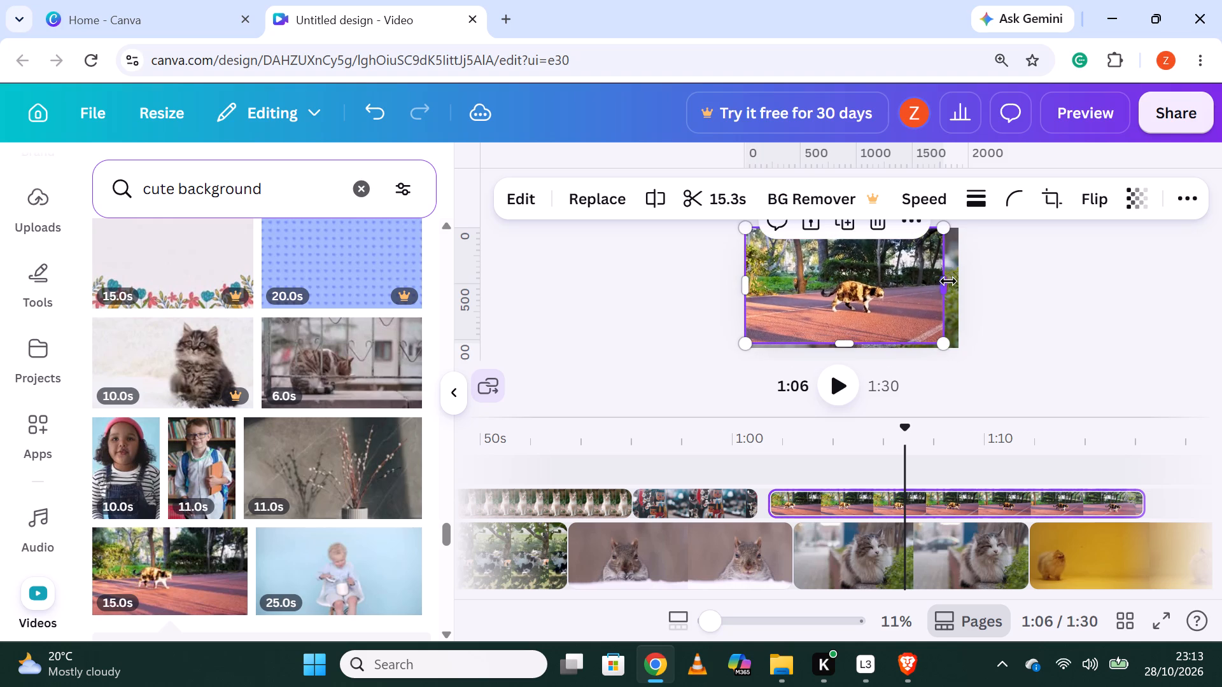
drag(948, 281, 959, 285)
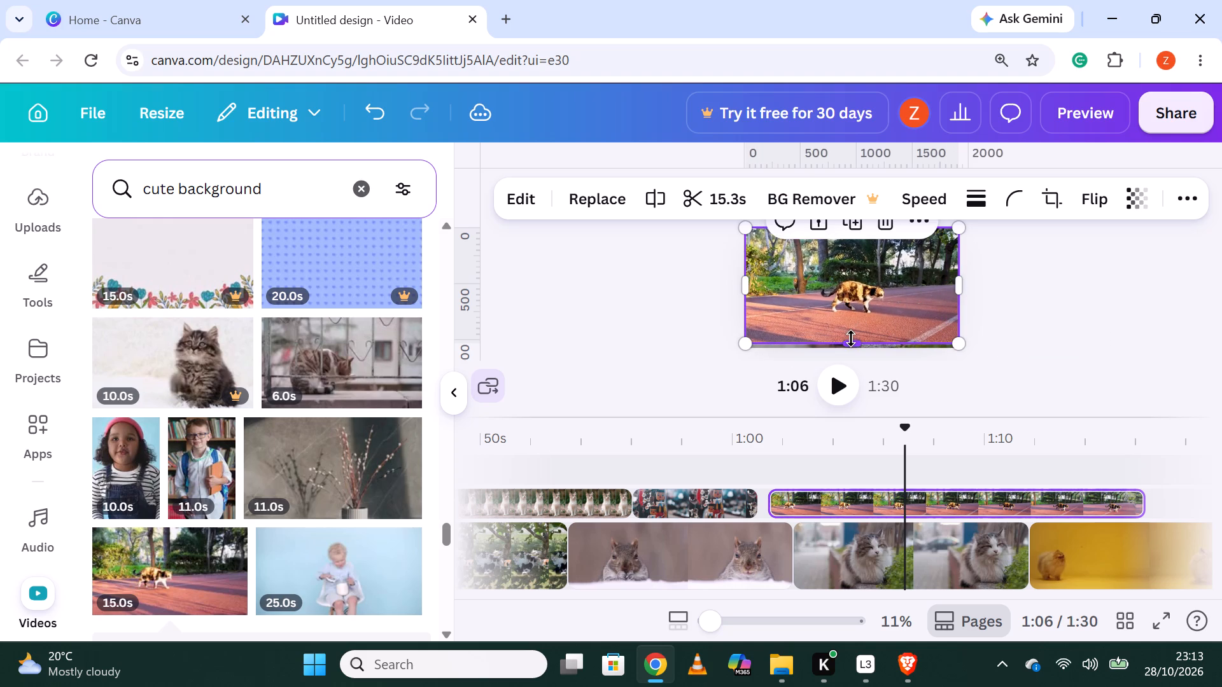
drag(852, 339, 855, 349)
click(853, 353)
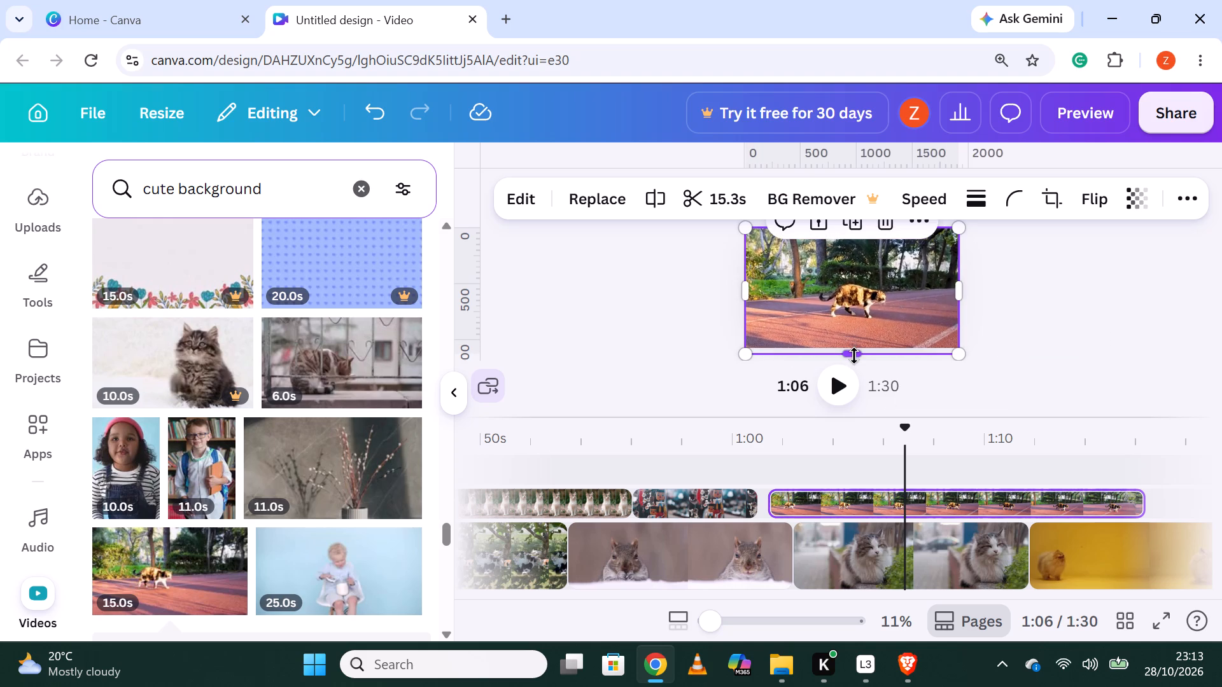
click(838, 388)
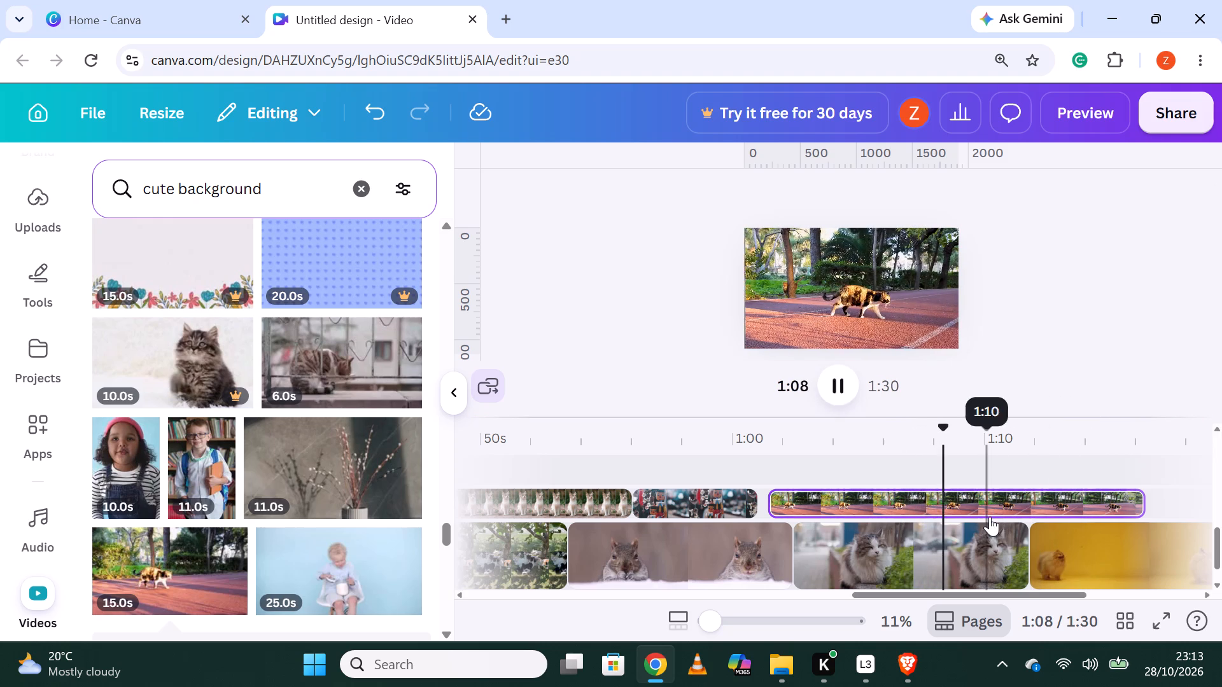
Overlay the 11-second vase of branches video on the track above the cat overlays, starting at about 37 seconds.
scroll(291, 421, down, 2)
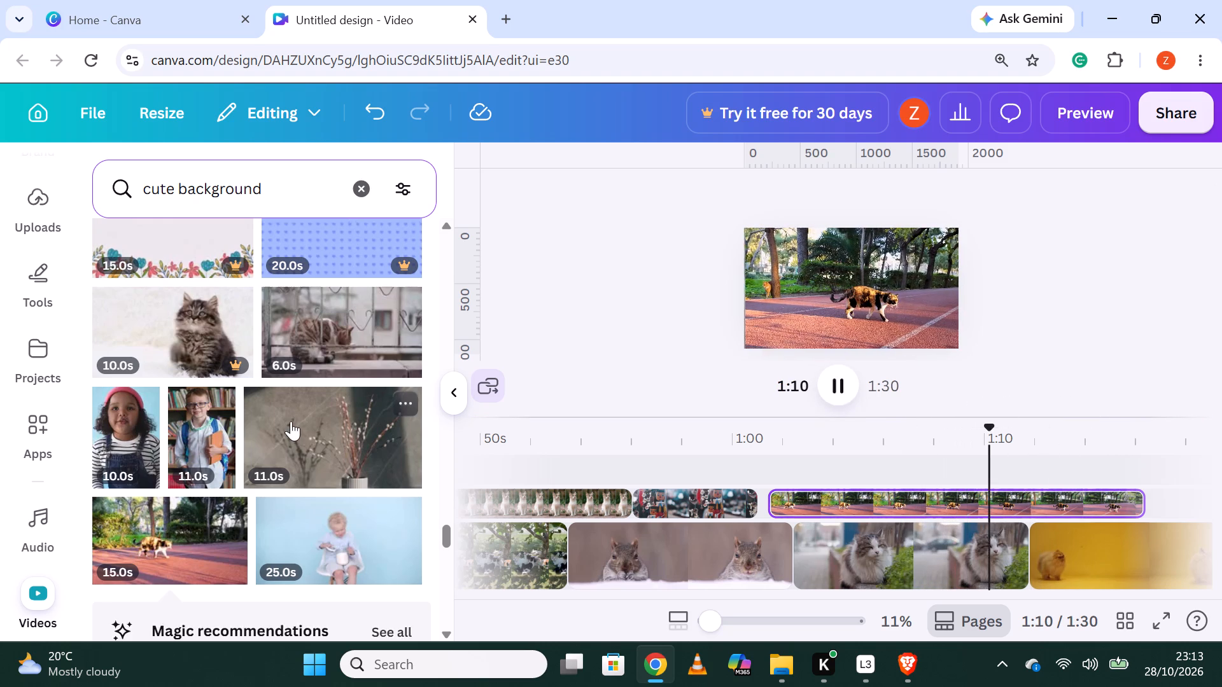
drag(332, 298, 1118, 486)
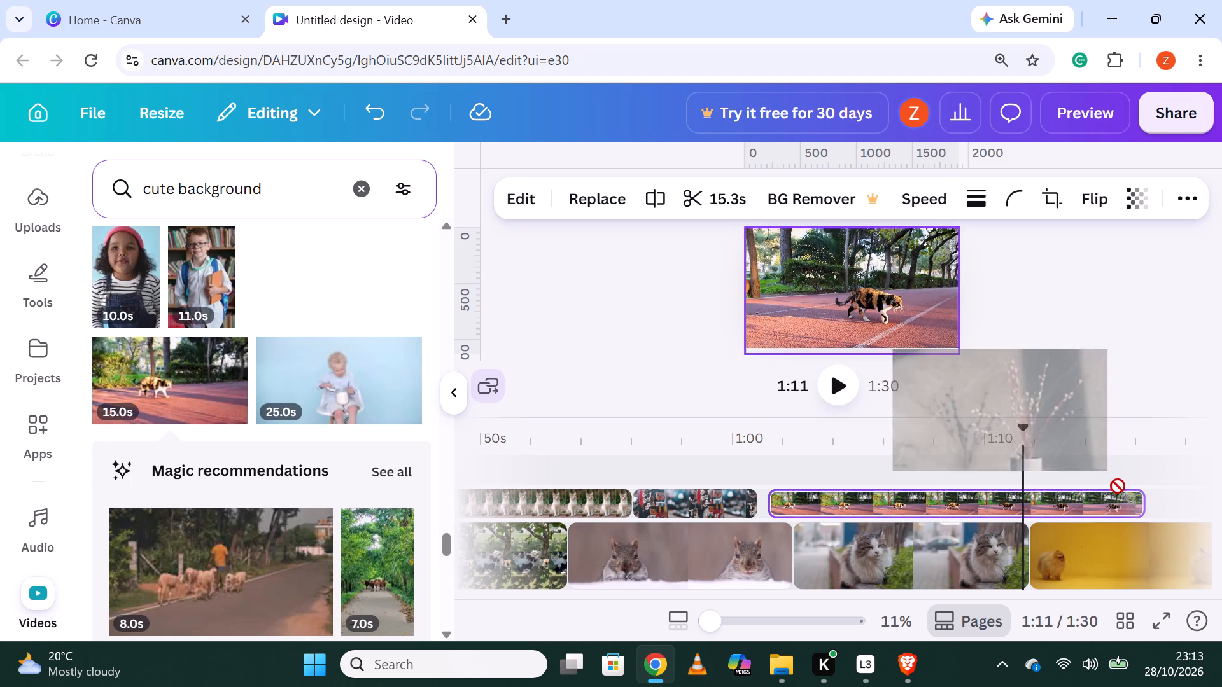
drag(1118, 486, 830, 469)
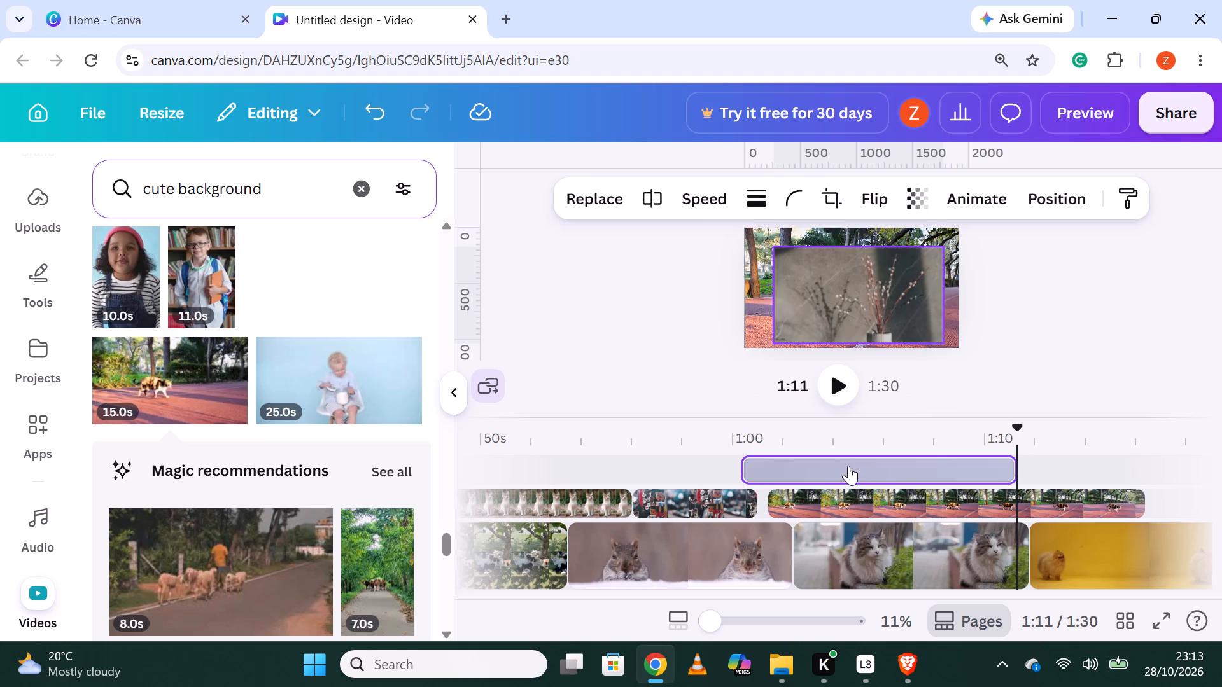
drag(875, 462, 649, 468)
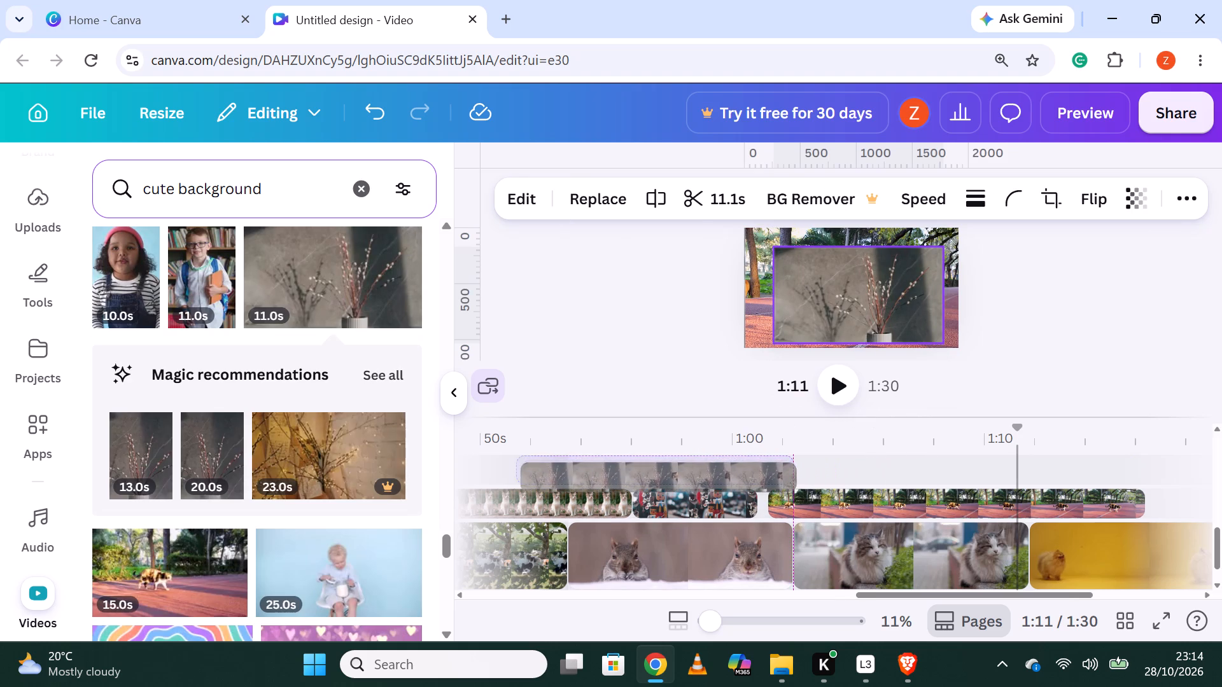
drag(649, 468, 569, 521)
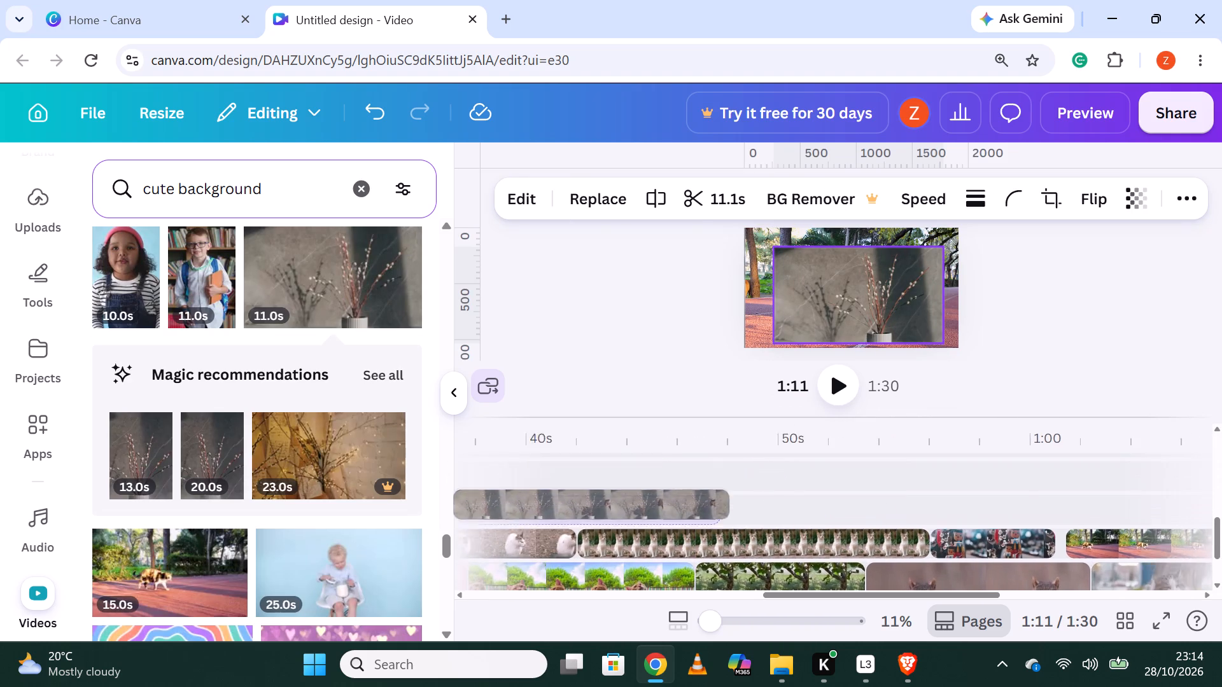
drag(569, 521, 834, 499)
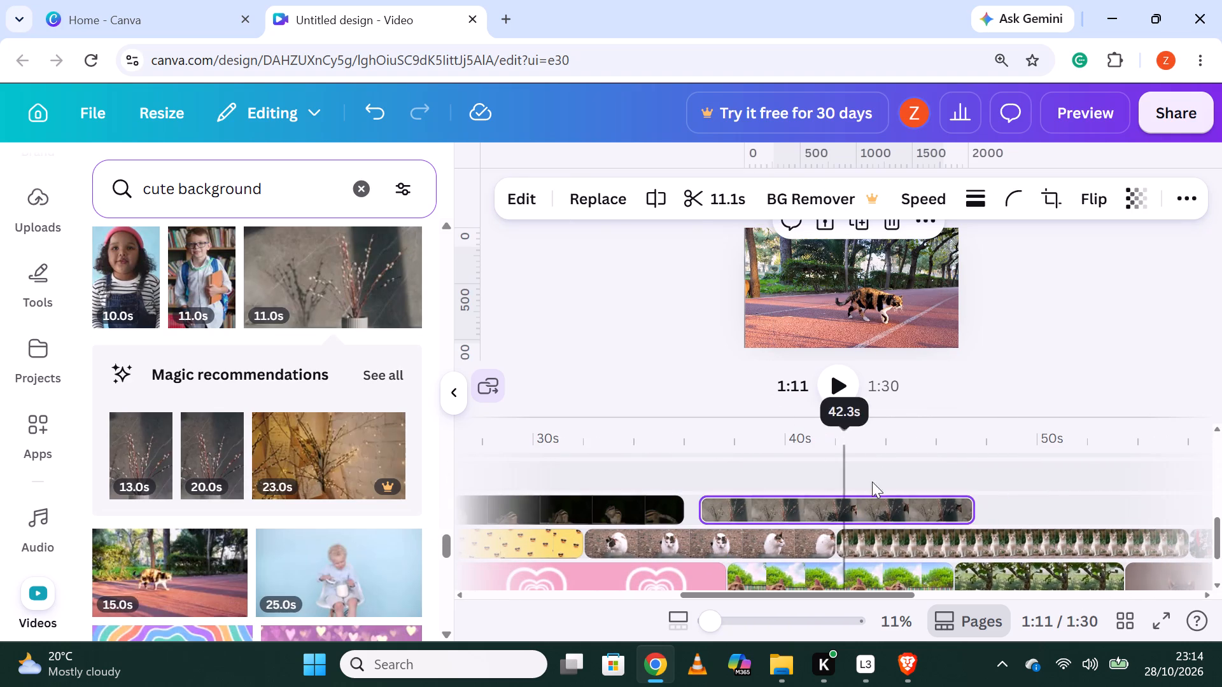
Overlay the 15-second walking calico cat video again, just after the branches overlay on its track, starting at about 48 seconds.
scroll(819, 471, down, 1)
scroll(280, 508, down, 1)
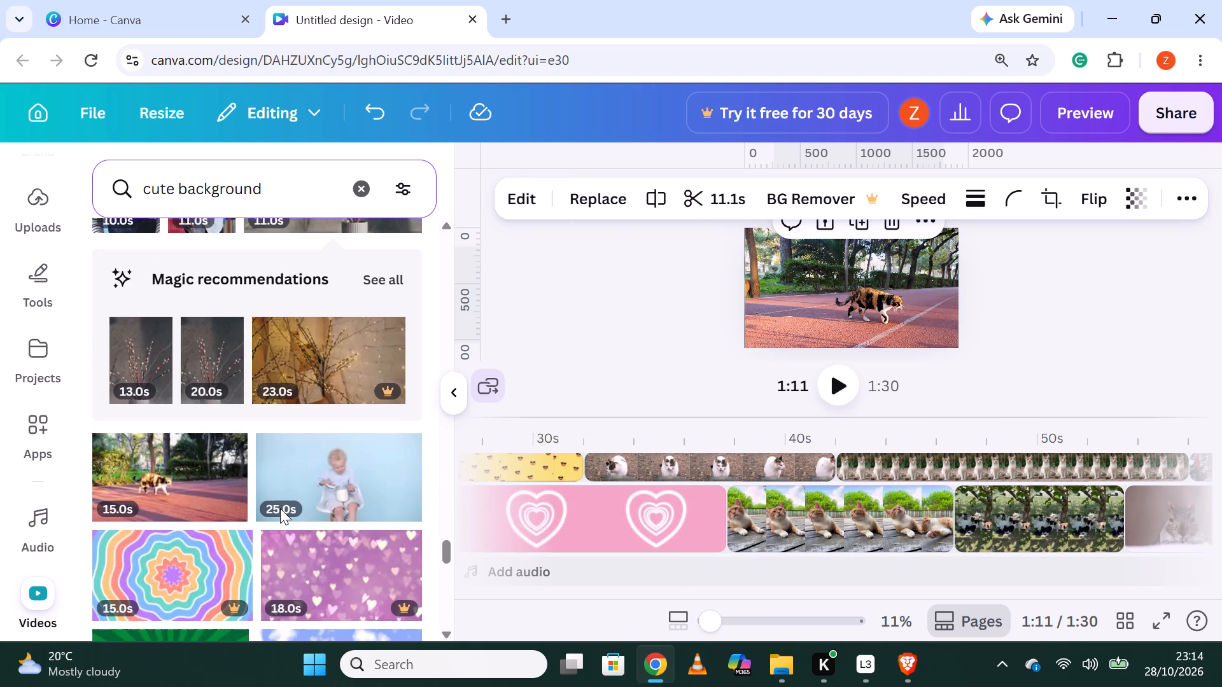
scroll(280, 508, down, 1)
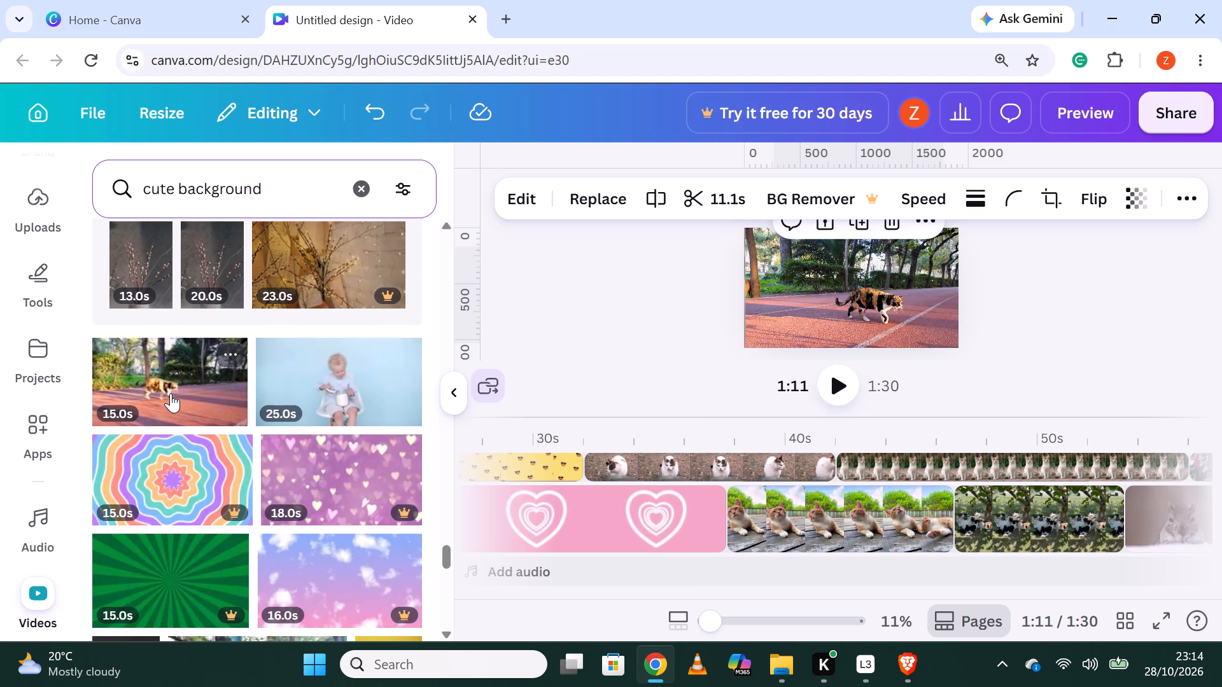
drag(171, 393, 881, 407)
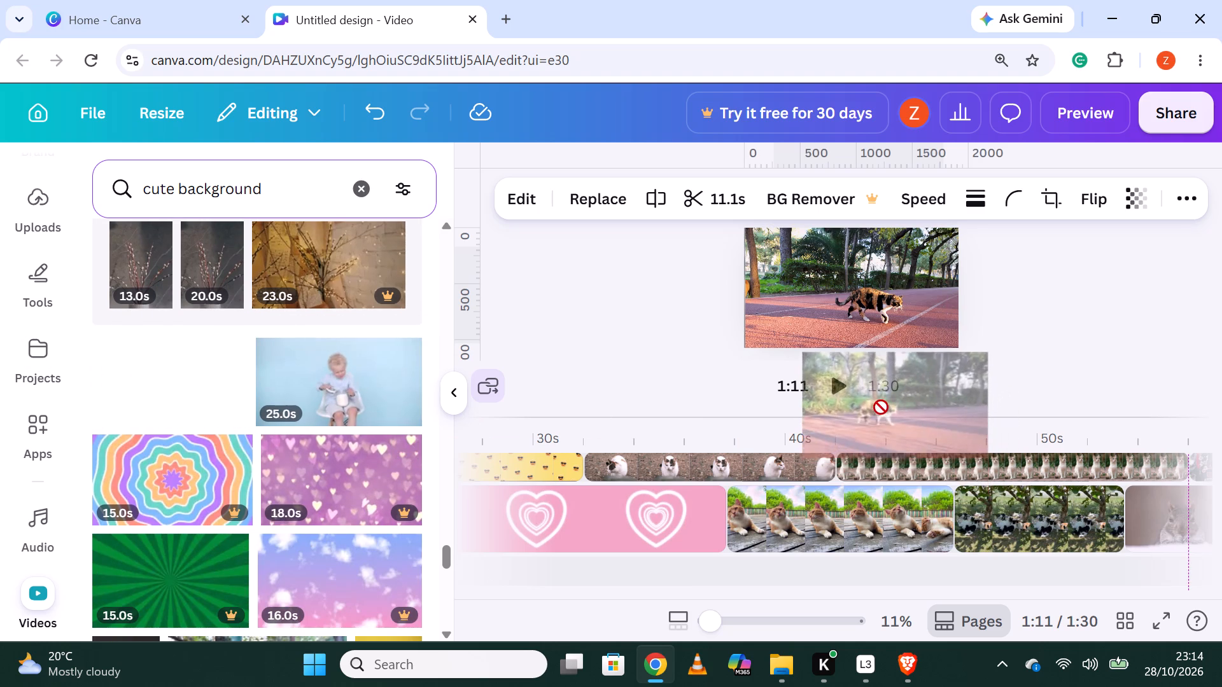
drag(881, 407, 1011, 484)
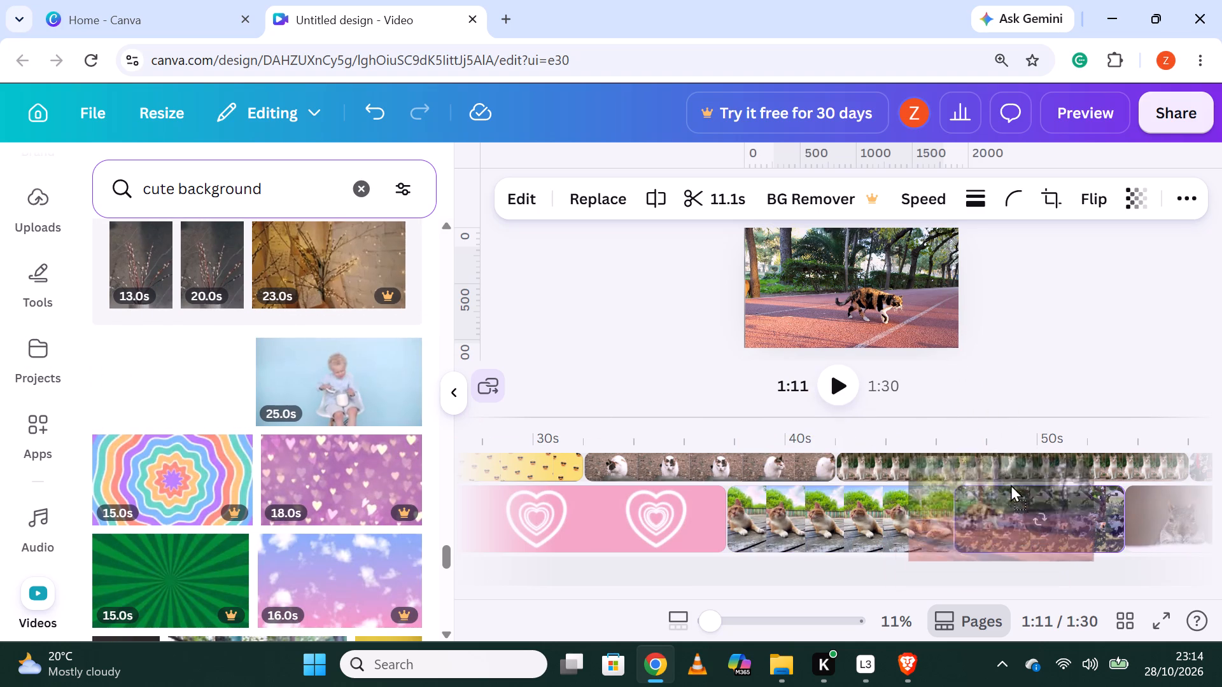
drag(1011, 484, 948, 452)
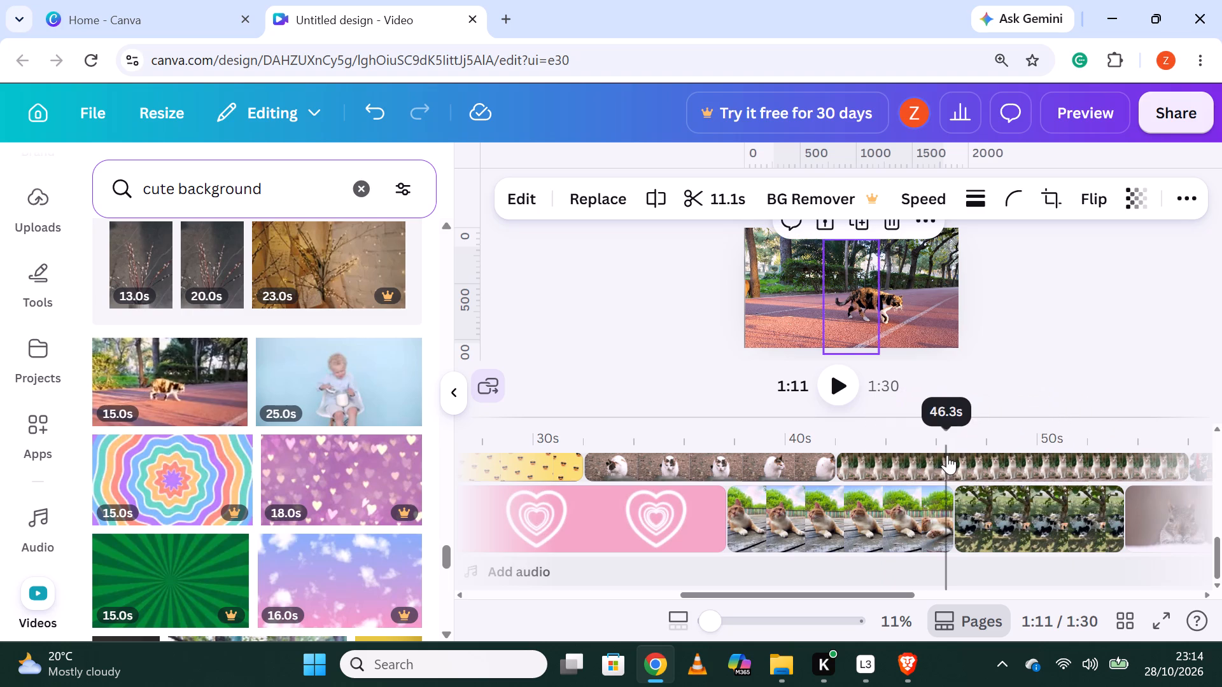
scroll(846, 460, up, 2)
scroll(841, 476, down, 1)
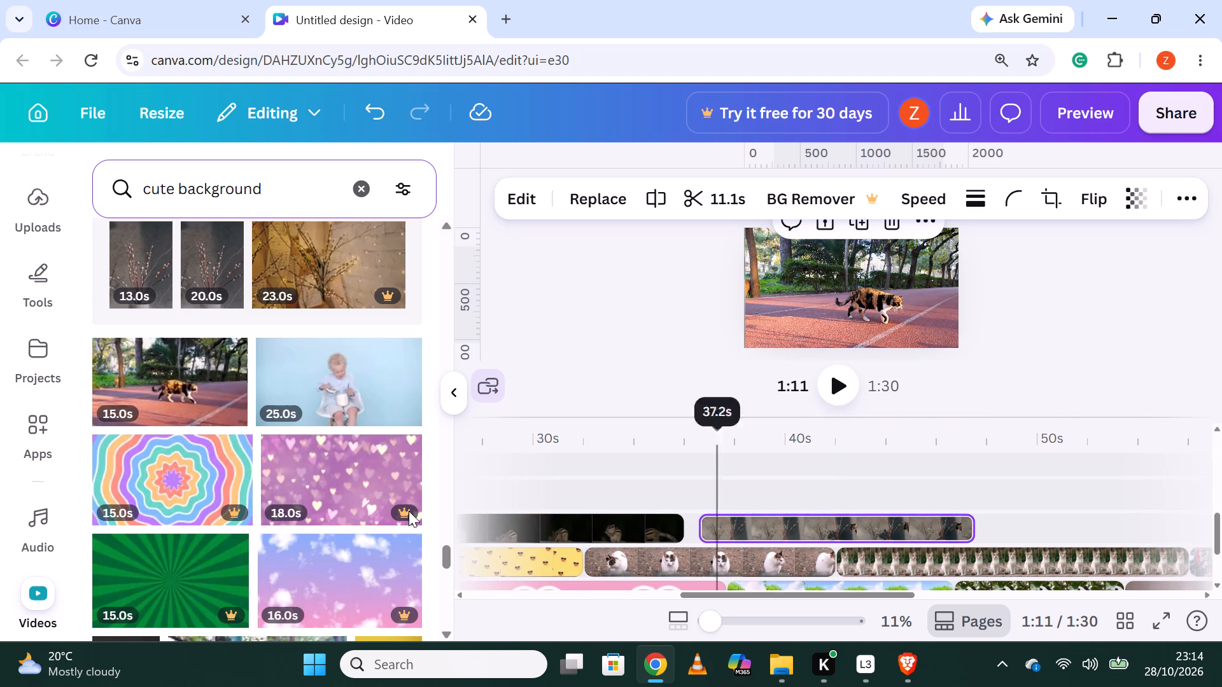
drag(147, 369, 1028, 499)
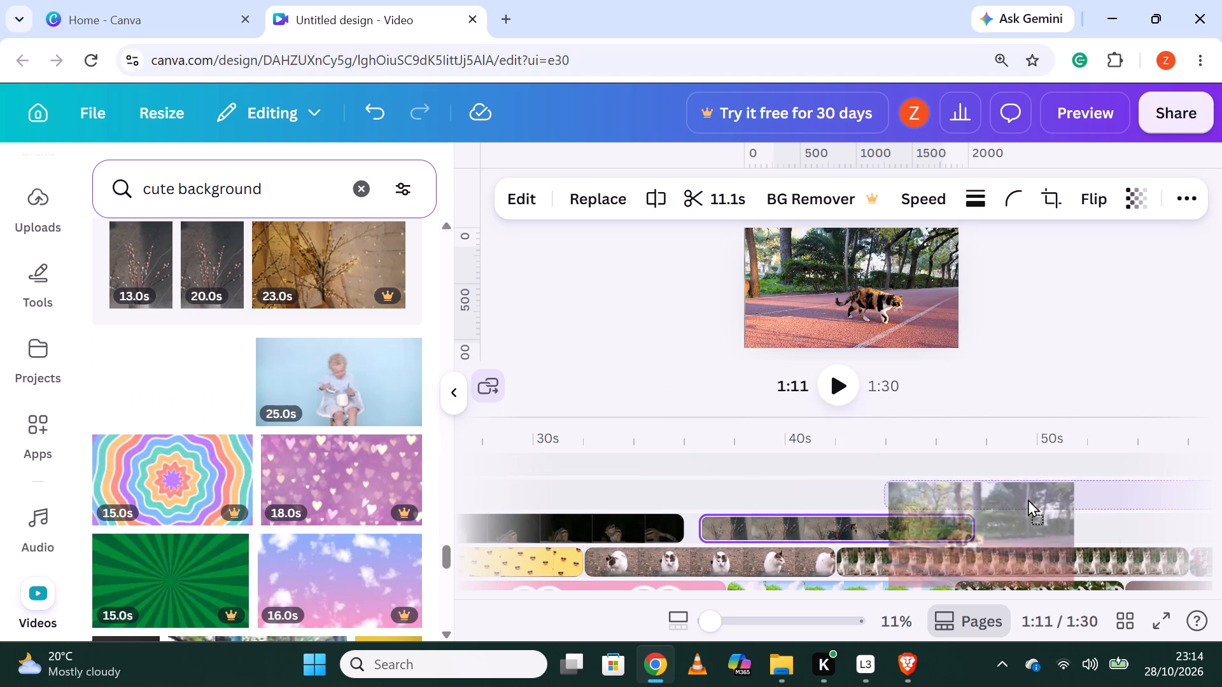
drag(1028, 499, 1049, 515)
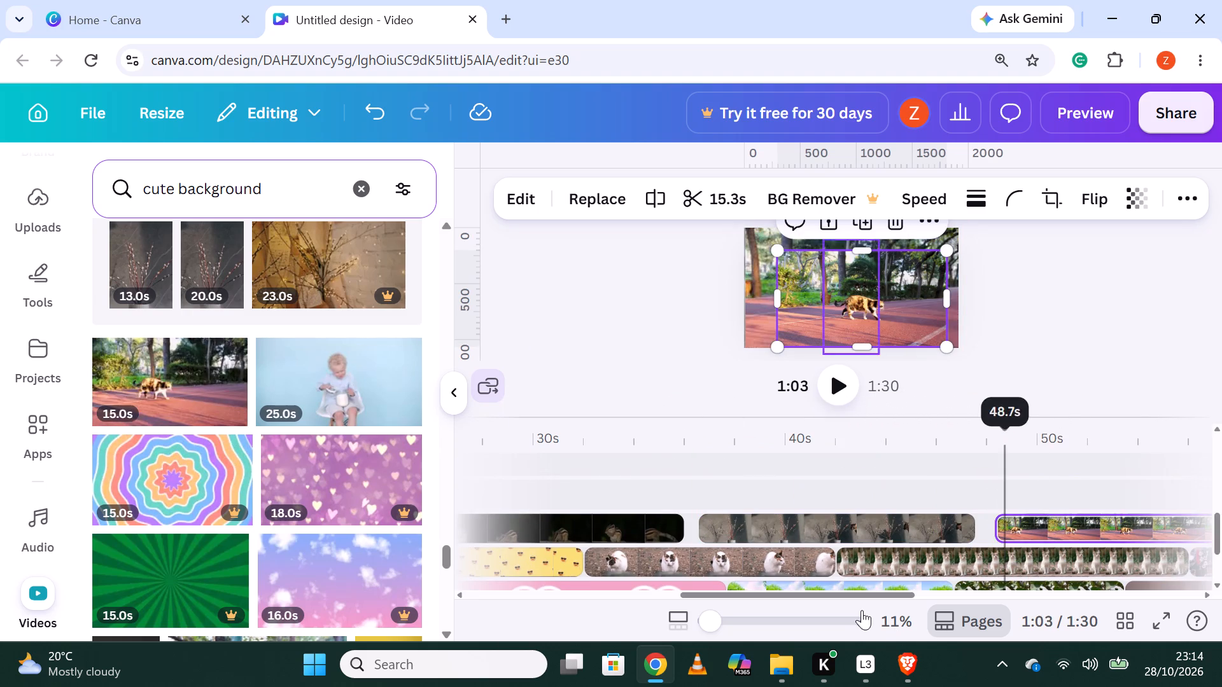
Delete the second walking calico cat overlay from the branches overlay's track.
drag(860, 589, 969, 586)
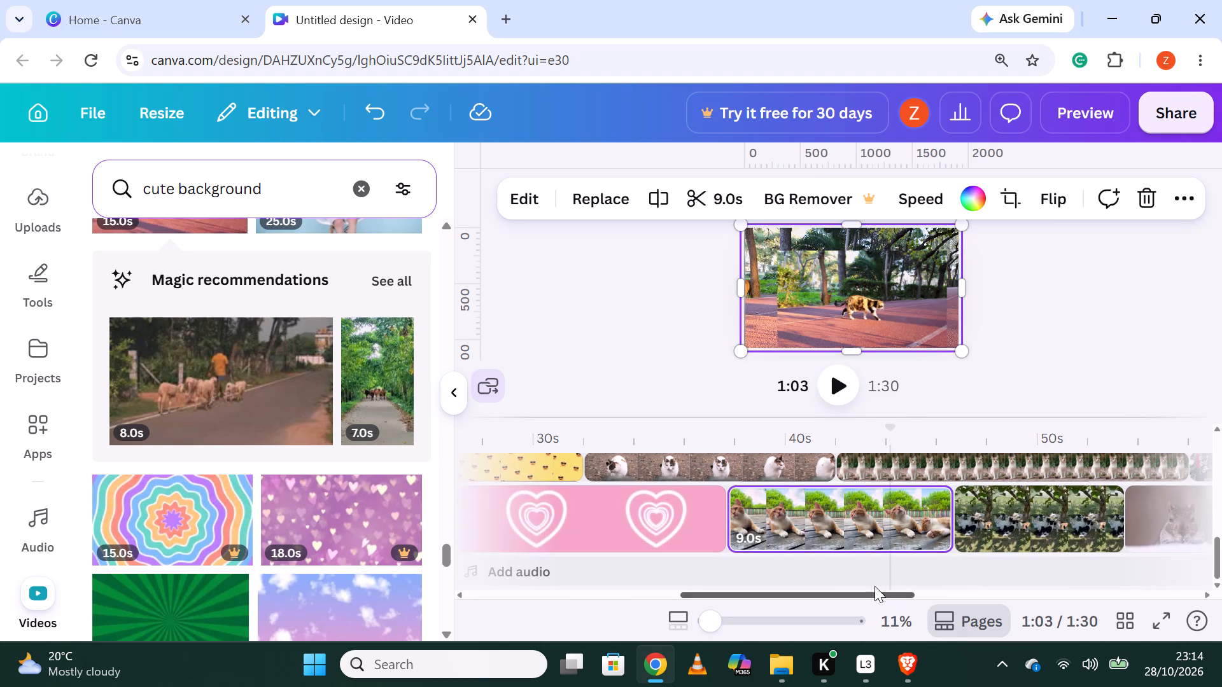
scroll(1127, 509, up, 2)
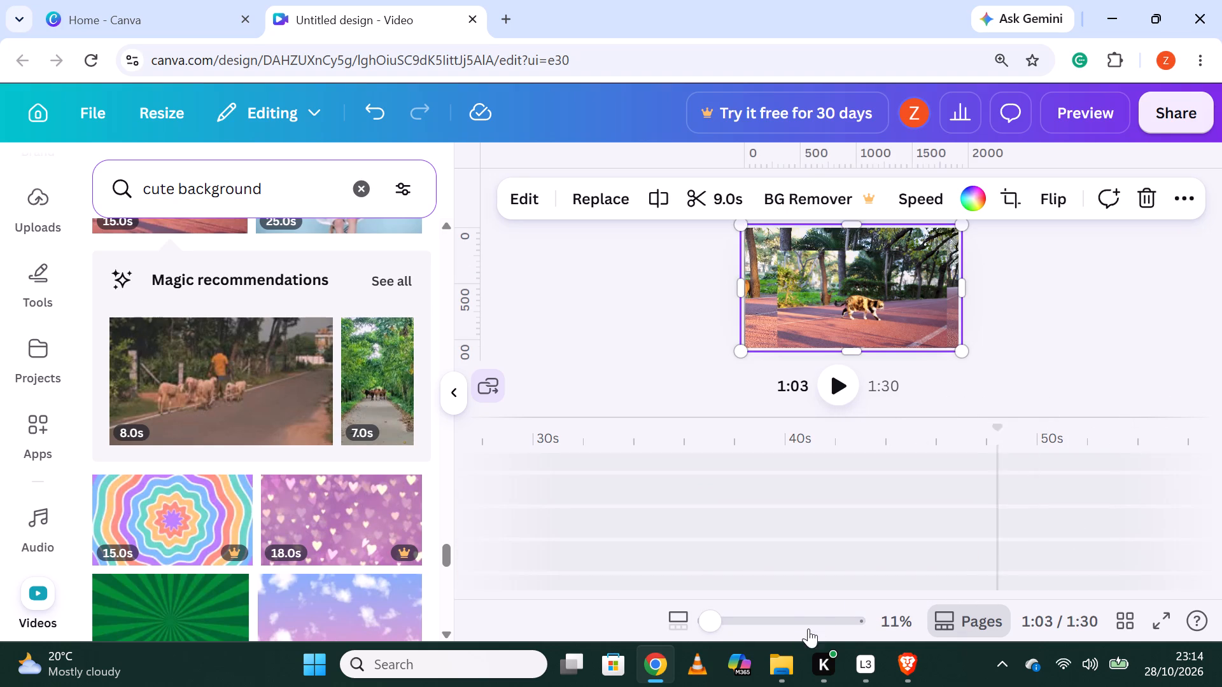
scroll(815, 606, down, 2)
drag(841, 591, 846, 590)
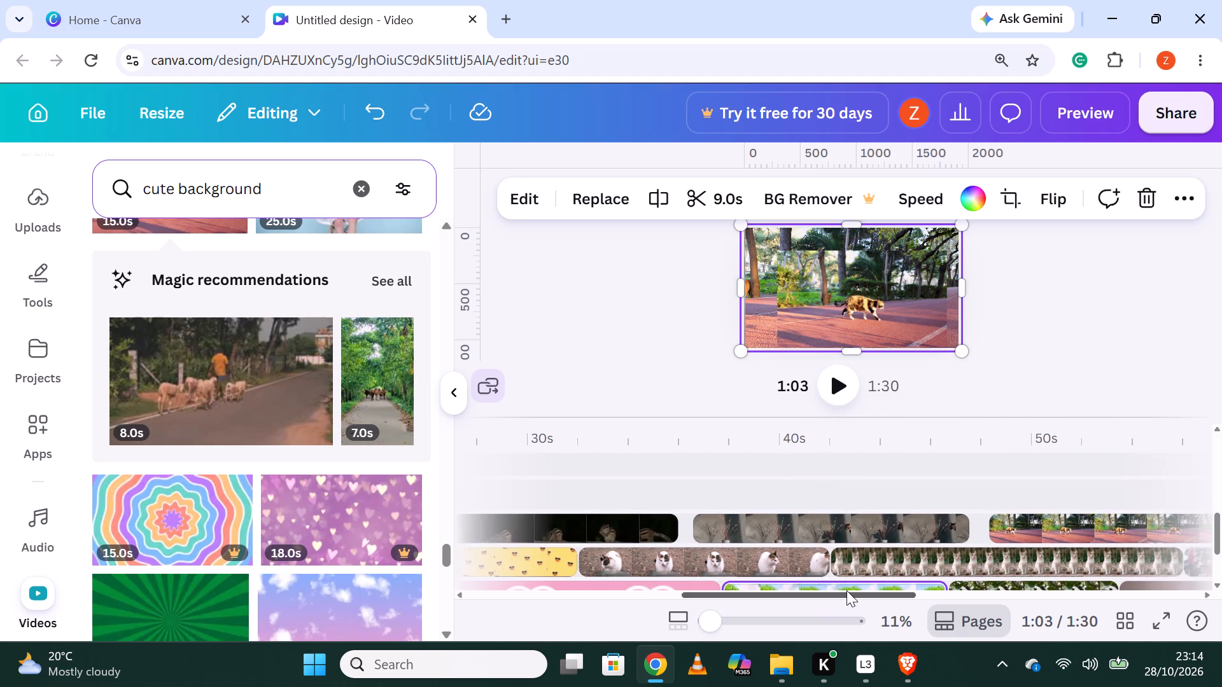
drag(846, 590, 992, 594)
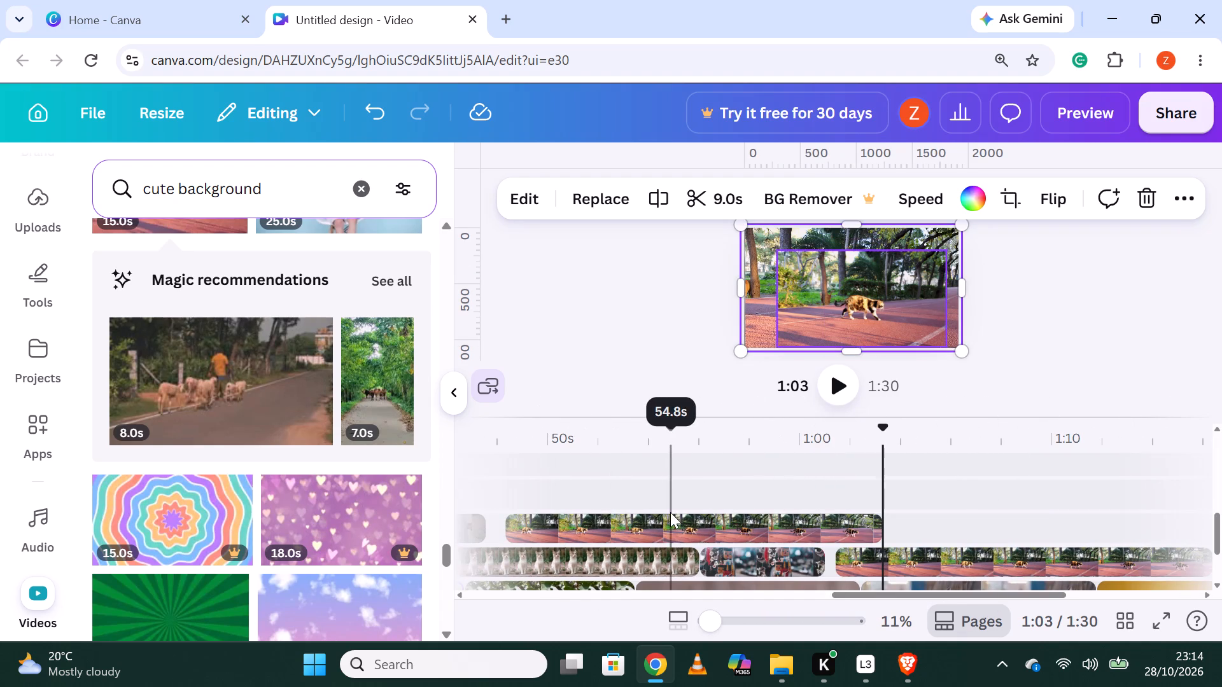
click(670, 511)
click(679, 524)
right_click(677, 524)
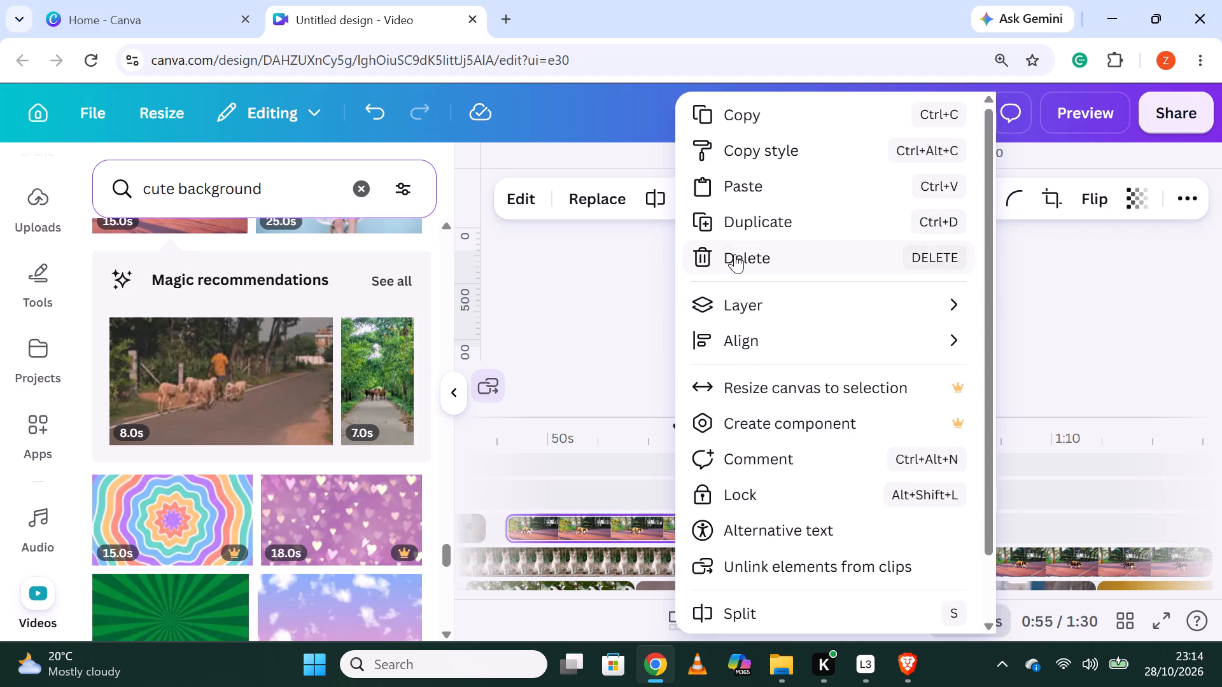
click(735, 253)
Overlay the 8-second white kitten with a ball video after the branches overlay, starting at about 48 seconds, and preview it.
scroll(239, 468, down, 5)
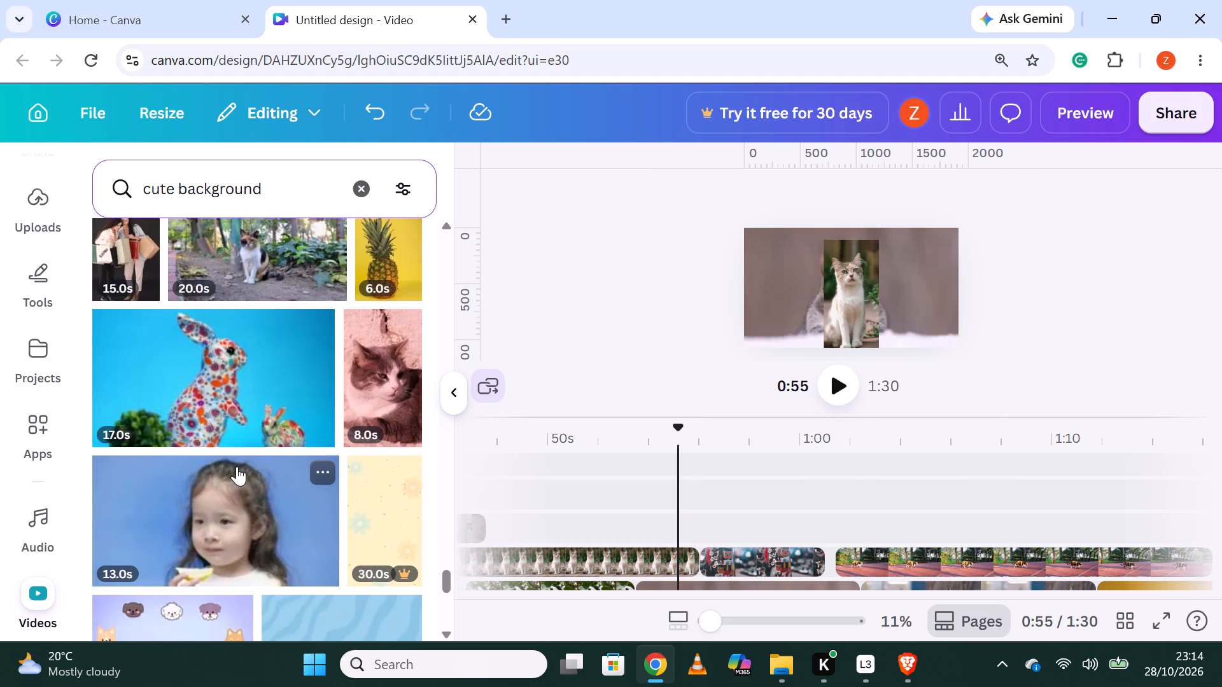
scroll(237, 466, down, 1)
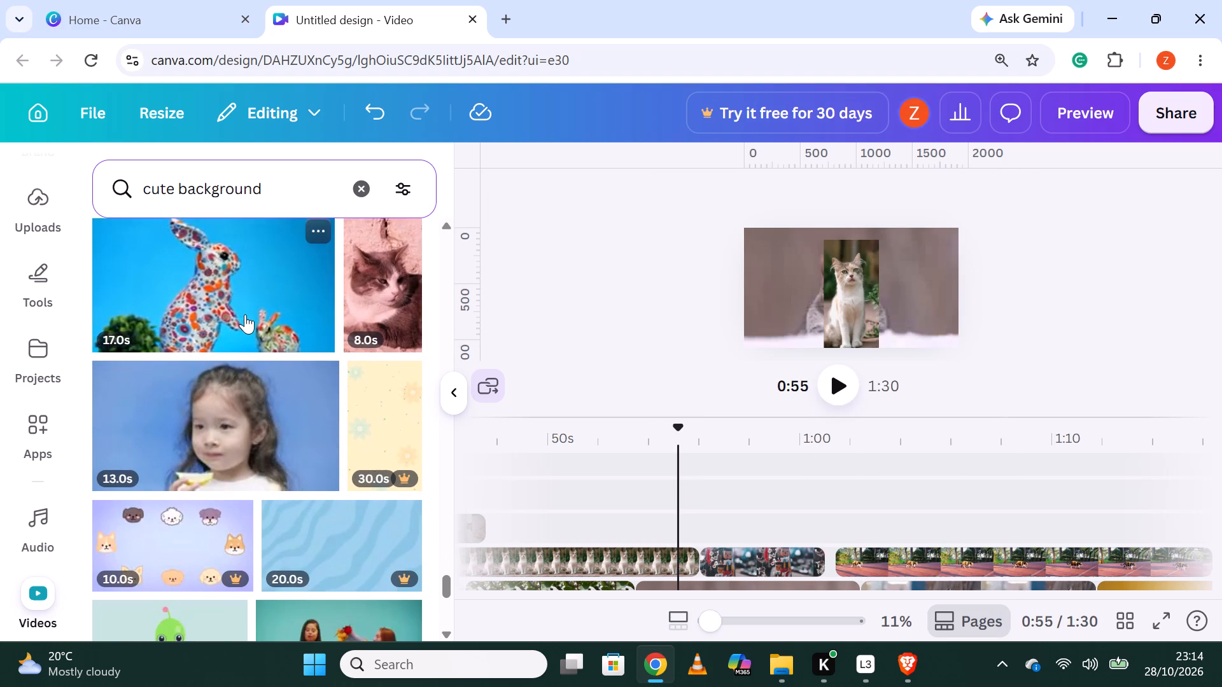
scroll(245, 314, down, 3)
scroll(377, 424, down, 2)
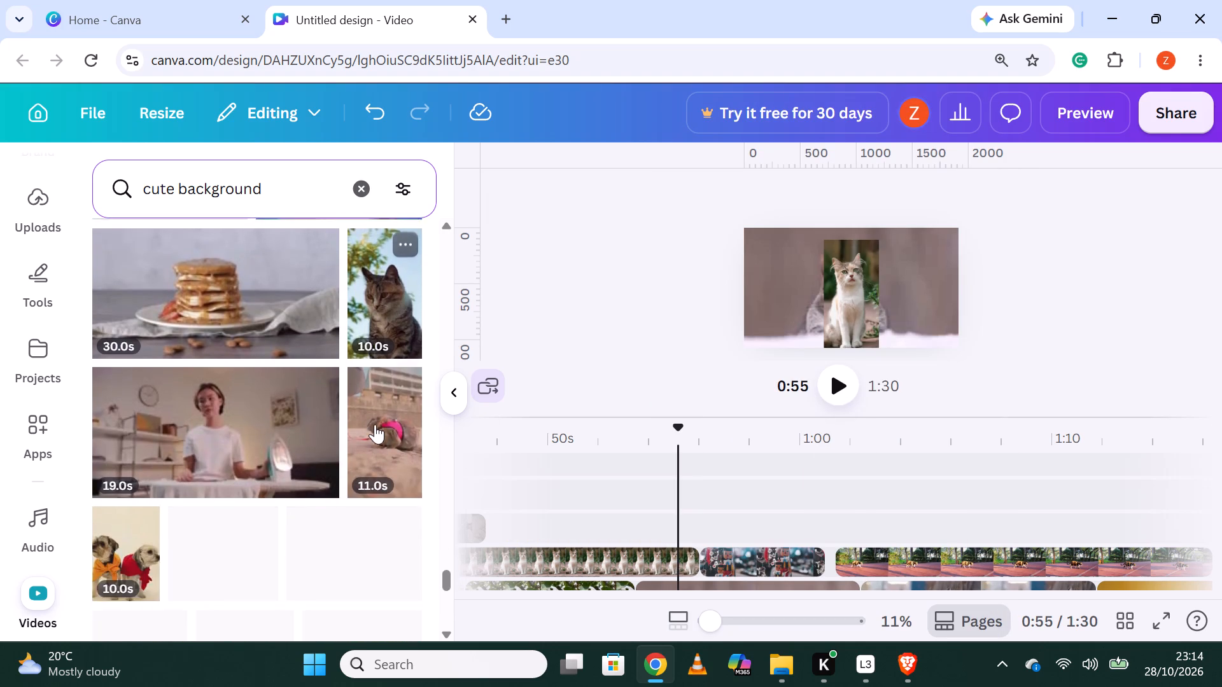
scroll(373, 424, down, 2)
drag(318, 403, 780, 520)
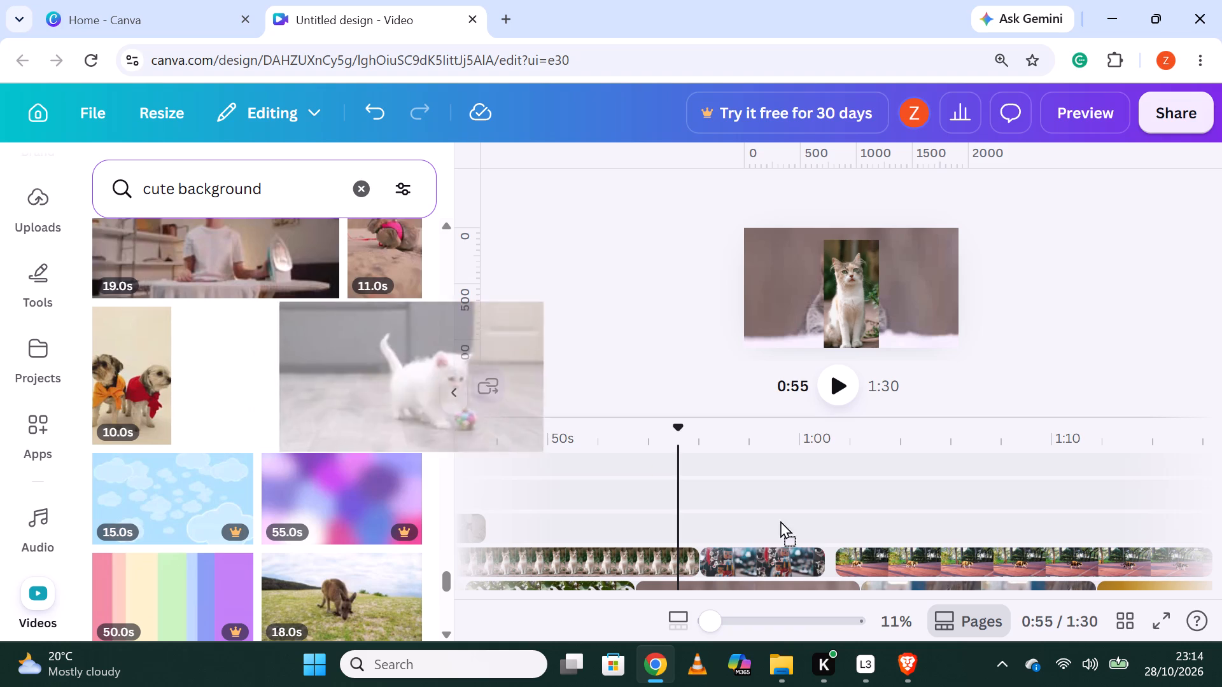
drag(780, 520, 639, 543)
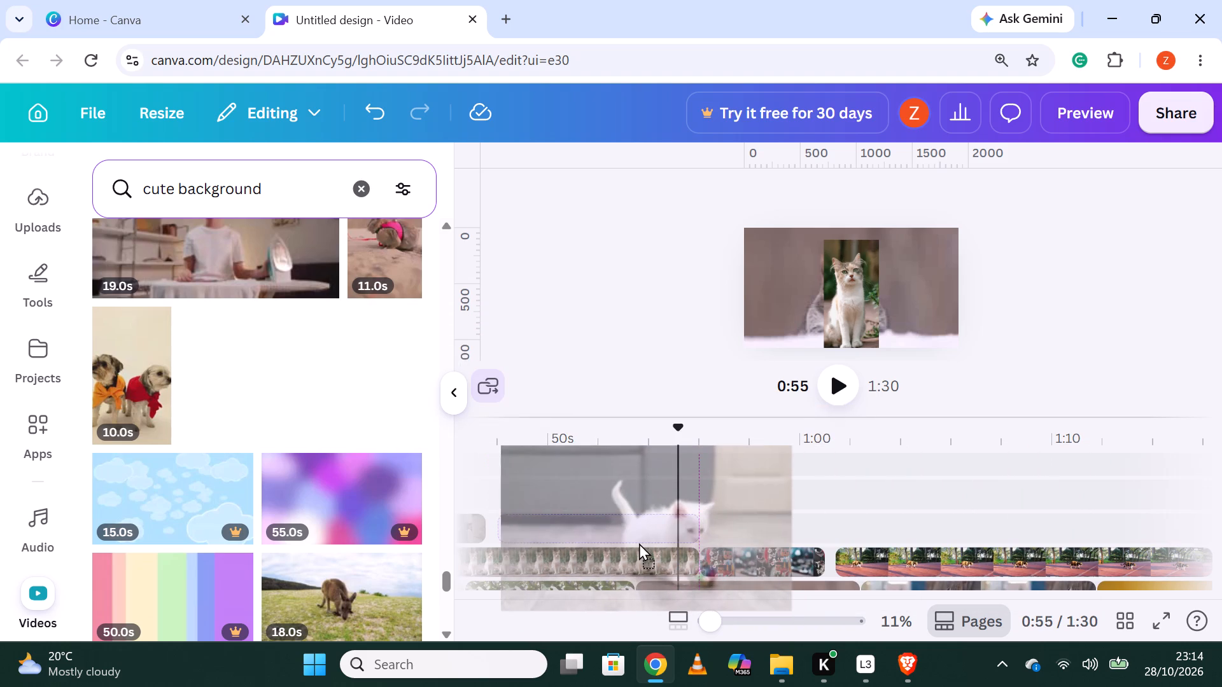
drag(639, 543, 639, 548)
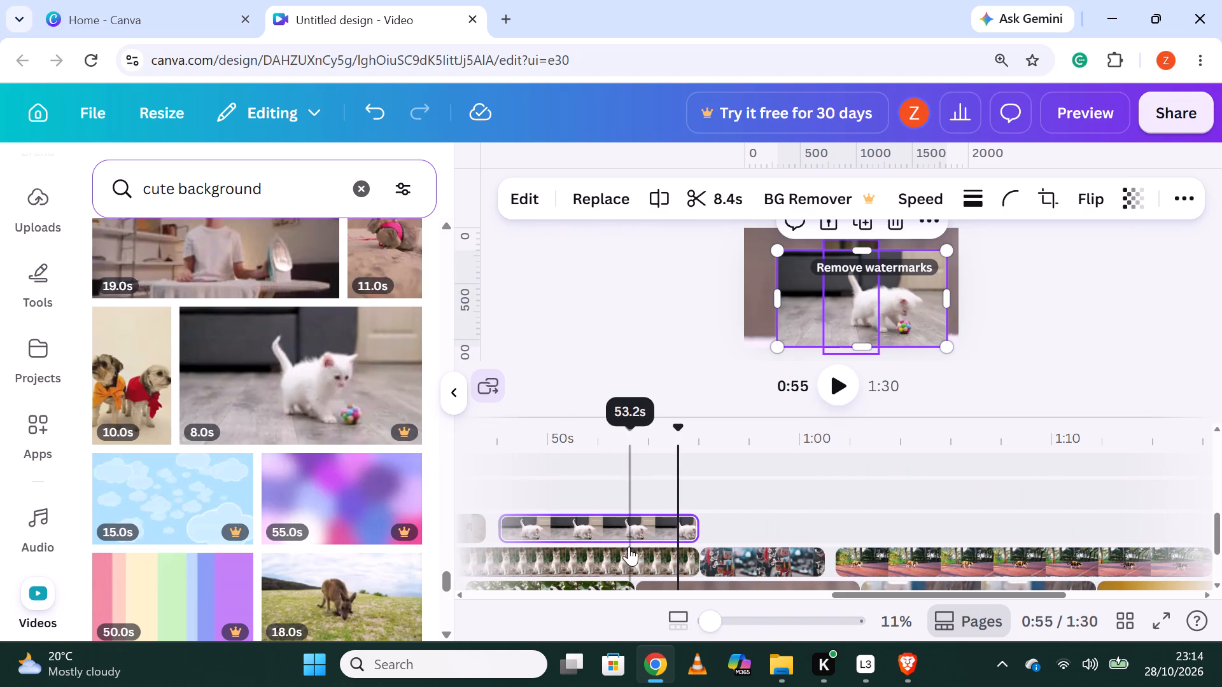
click(516, 534)
click(839, 383)
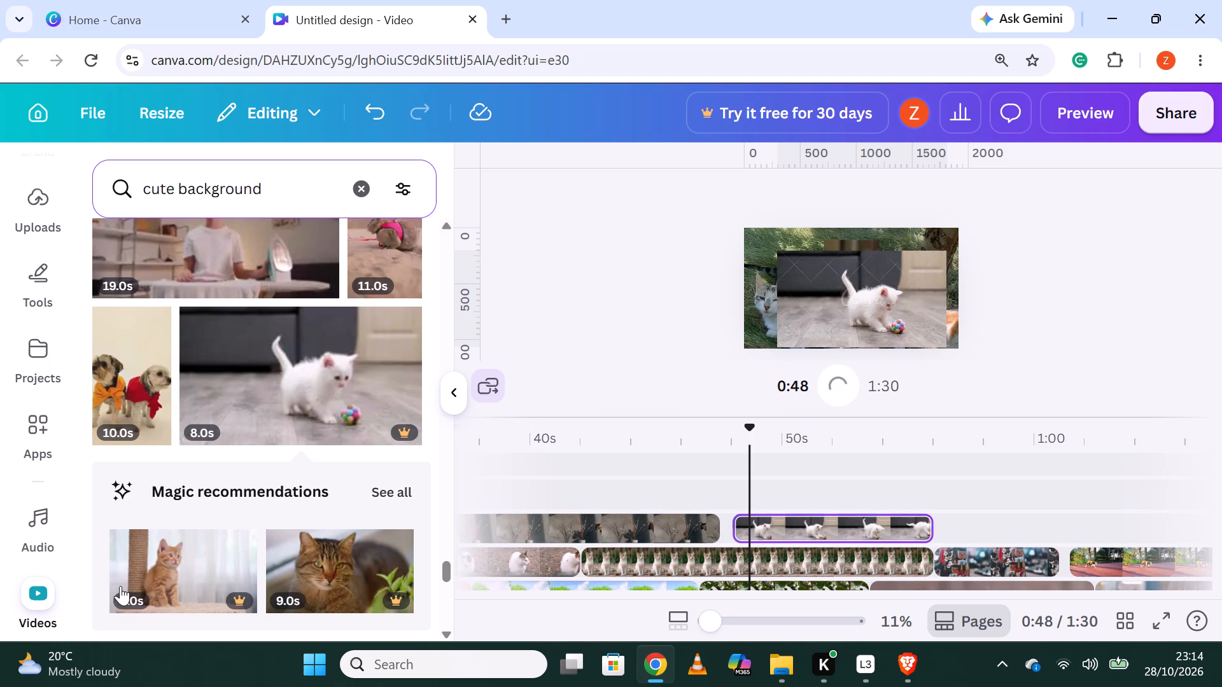
Overlay the 18-second white cat on a dark background video directly after the white kitten overlay, starting at about 56 seconds.
scroll(214, 572, down, 5)
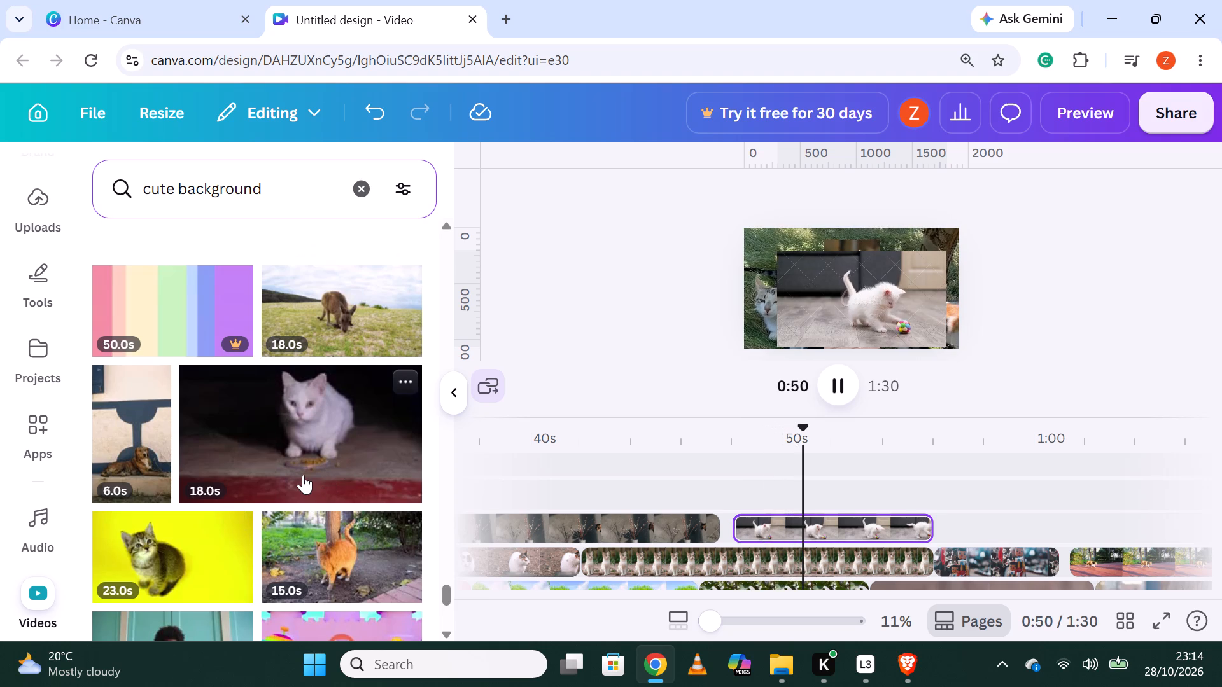
drag(302, 473, 1025, 532)
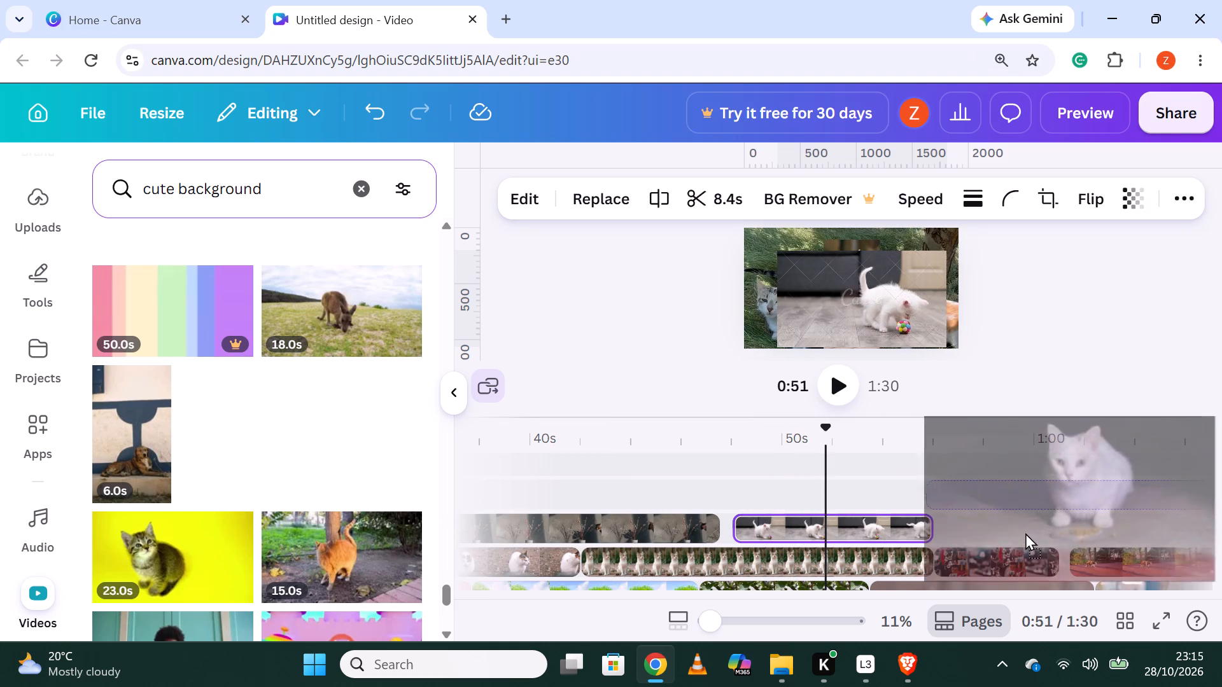
drag(1025, 532, 1053, 534)
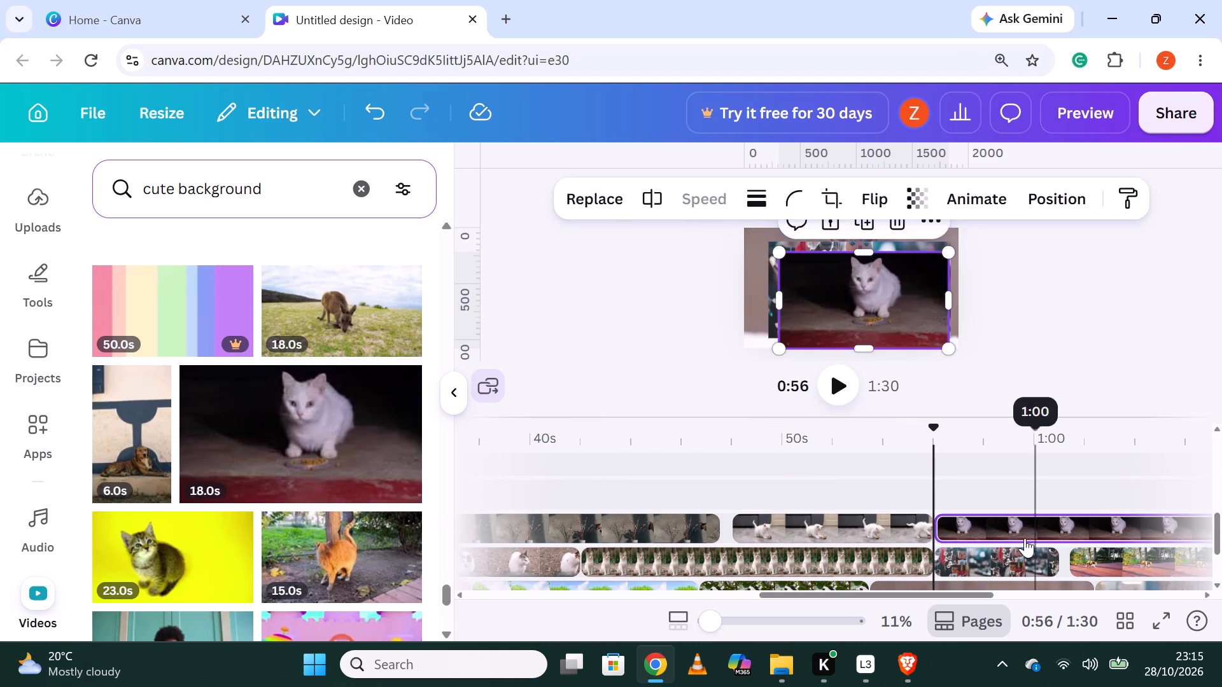
Overlay the 48-second chipmunk video on the track above the kitten overlay, positioned directly after the orange cat overlay at about 25 seconds.
scroll(235, 466, down, 2)
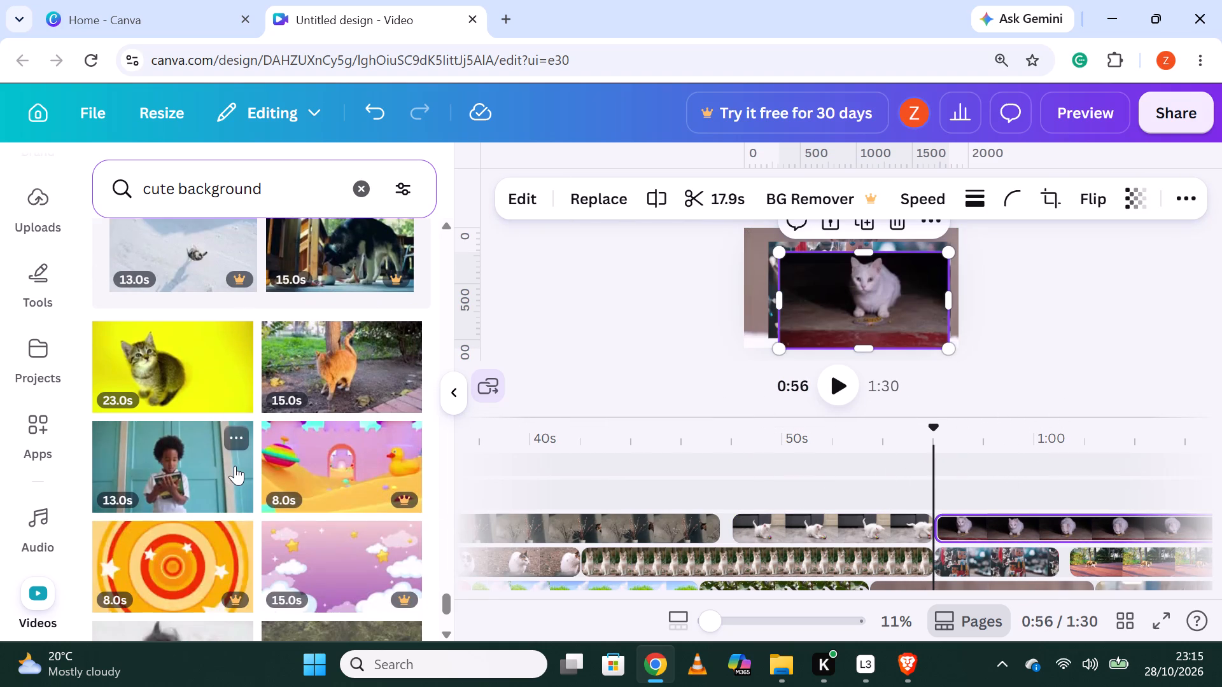
scroll(235, 466, down, 4)
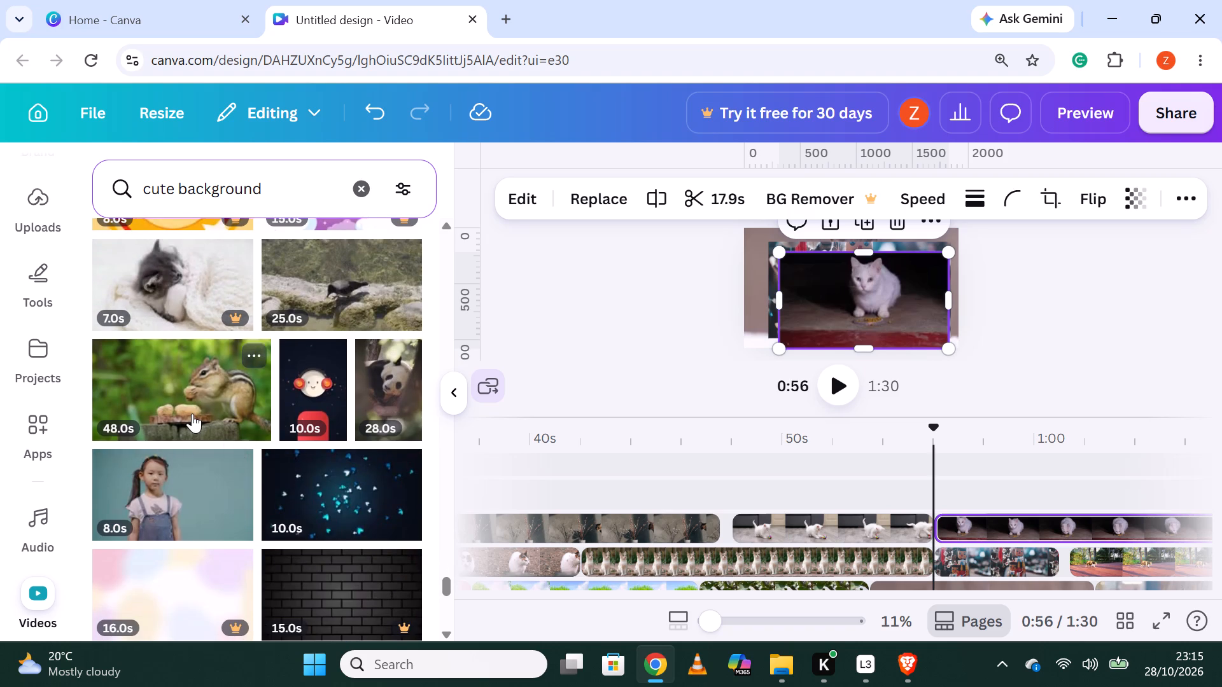
drag(191, 413, 906, 501)
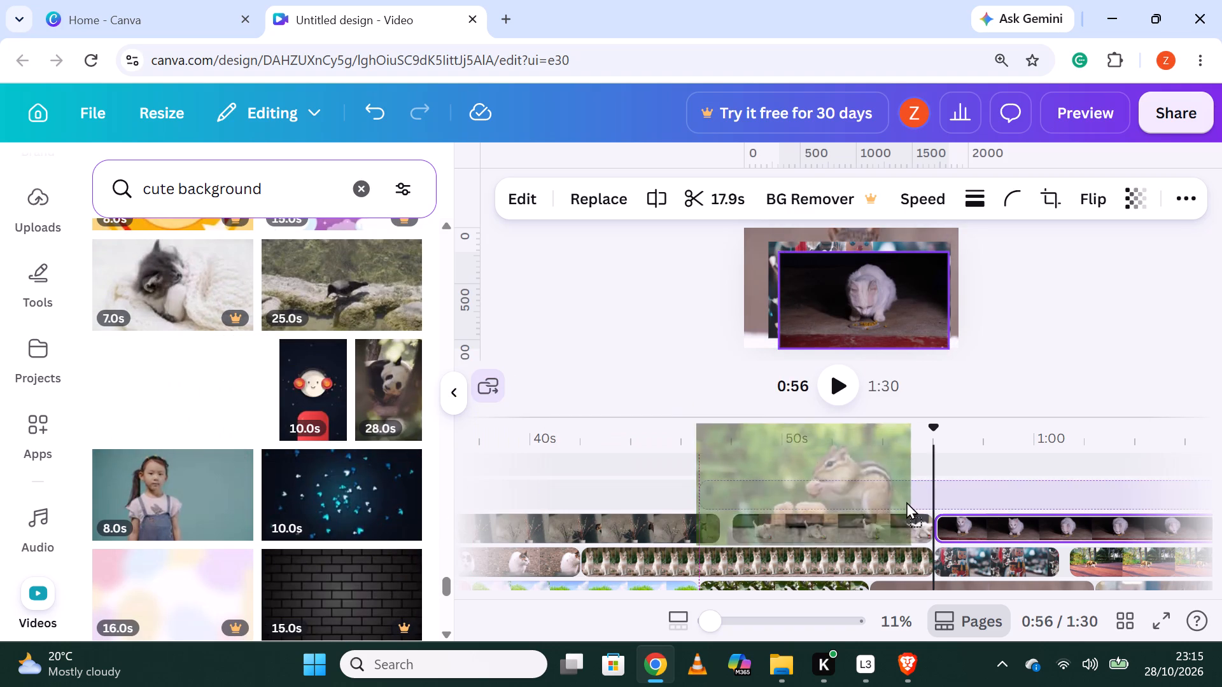
drag(906, 501, 797, 491)
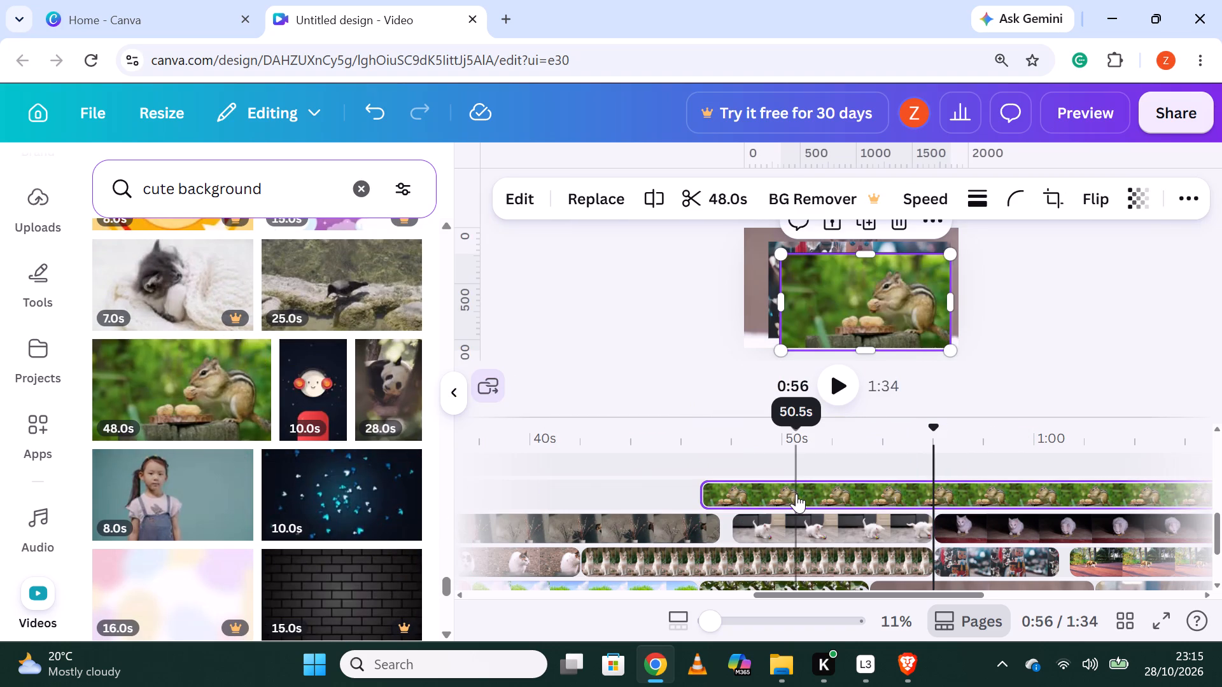
drag(829, 489, 780, 487)
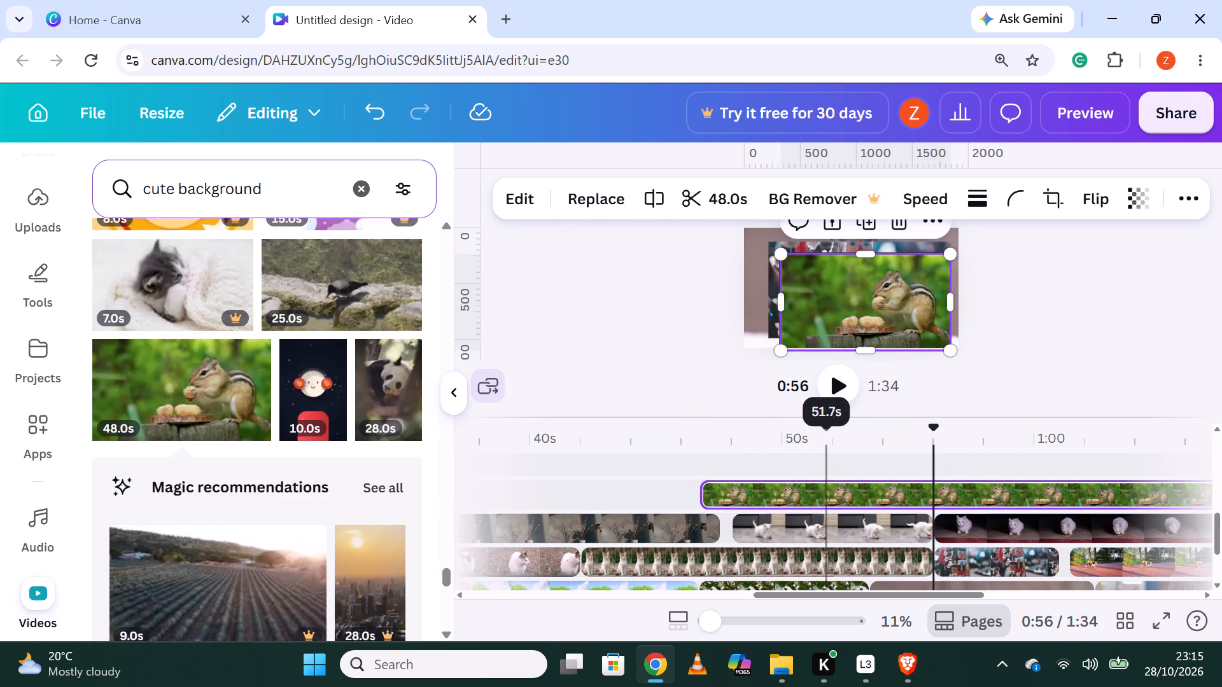
drag(780, 487, 805, 499)
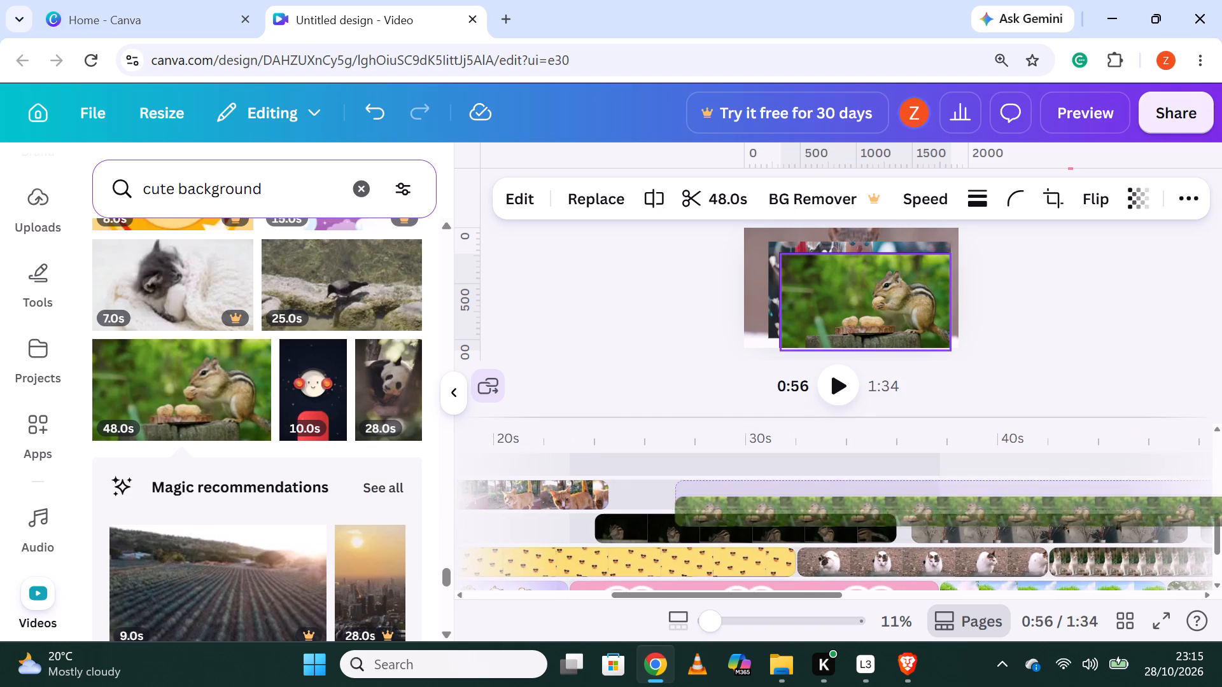
drag(805, 499, 738, 490)
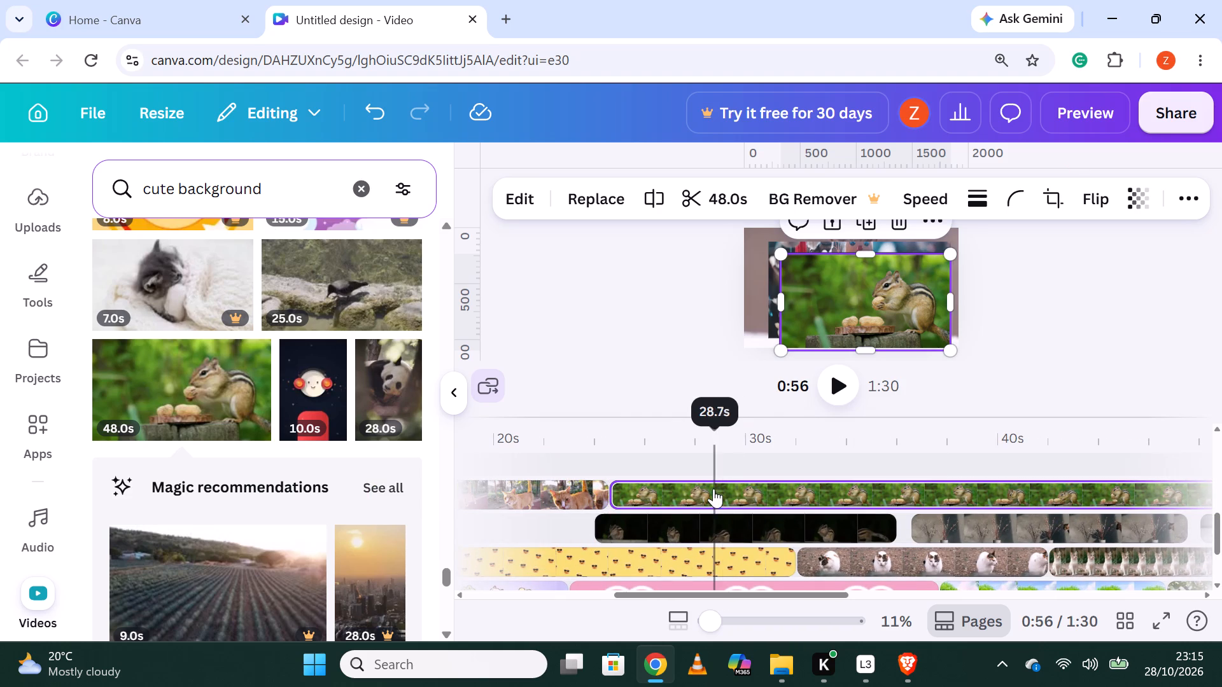
Stretch the chipmunk overlay upward and sideways to fill the frame, with its right side past the frame edge, and preview it.
click(659, 490)
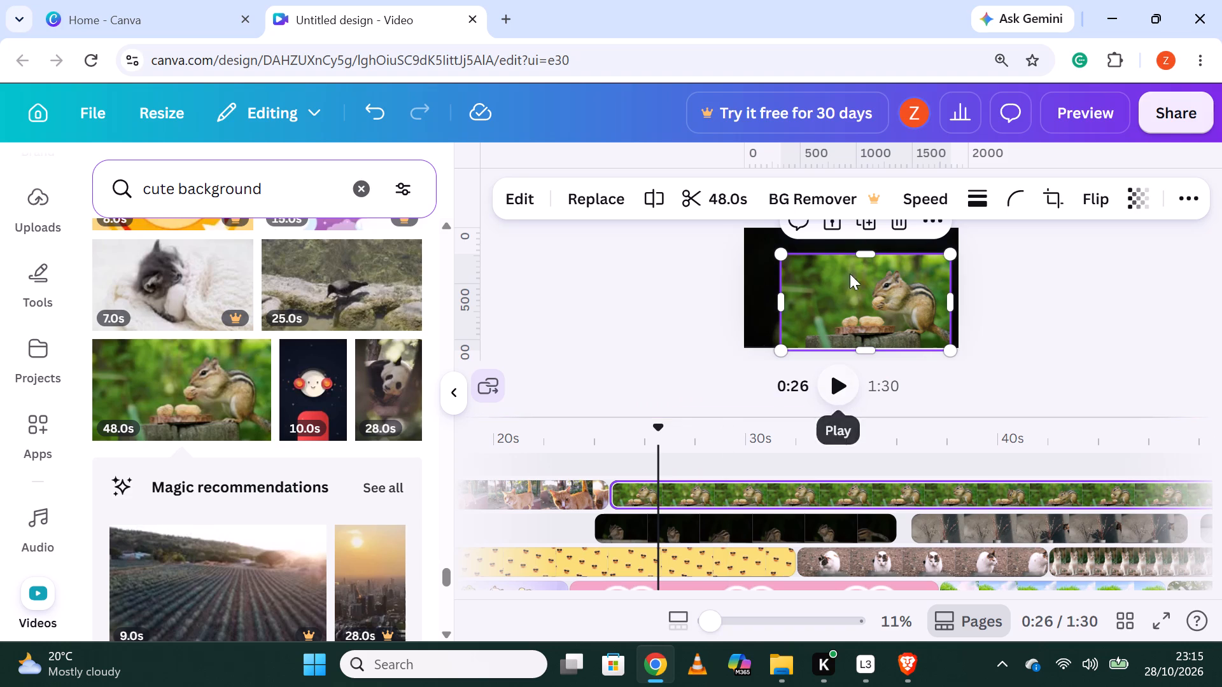
drag(868, 251, 870, 228)
drag(780, 291, 750, 291)
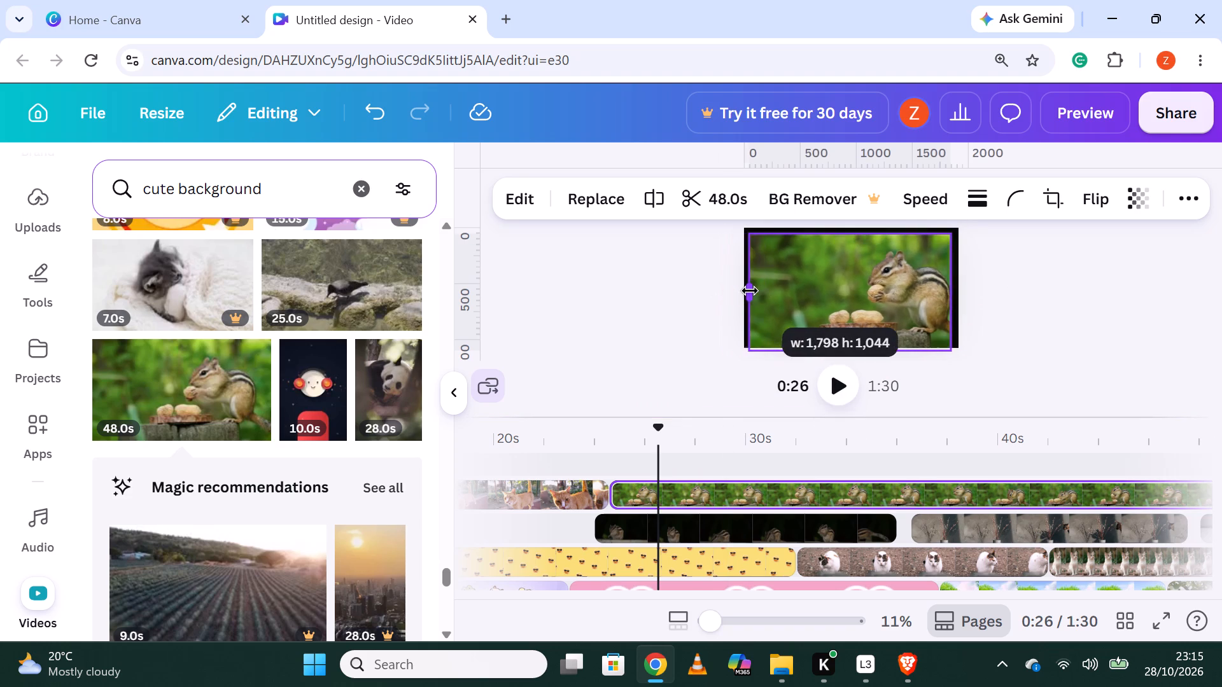
drag(750, 291, 748, 291)
drag(946, 290, 971, 288)
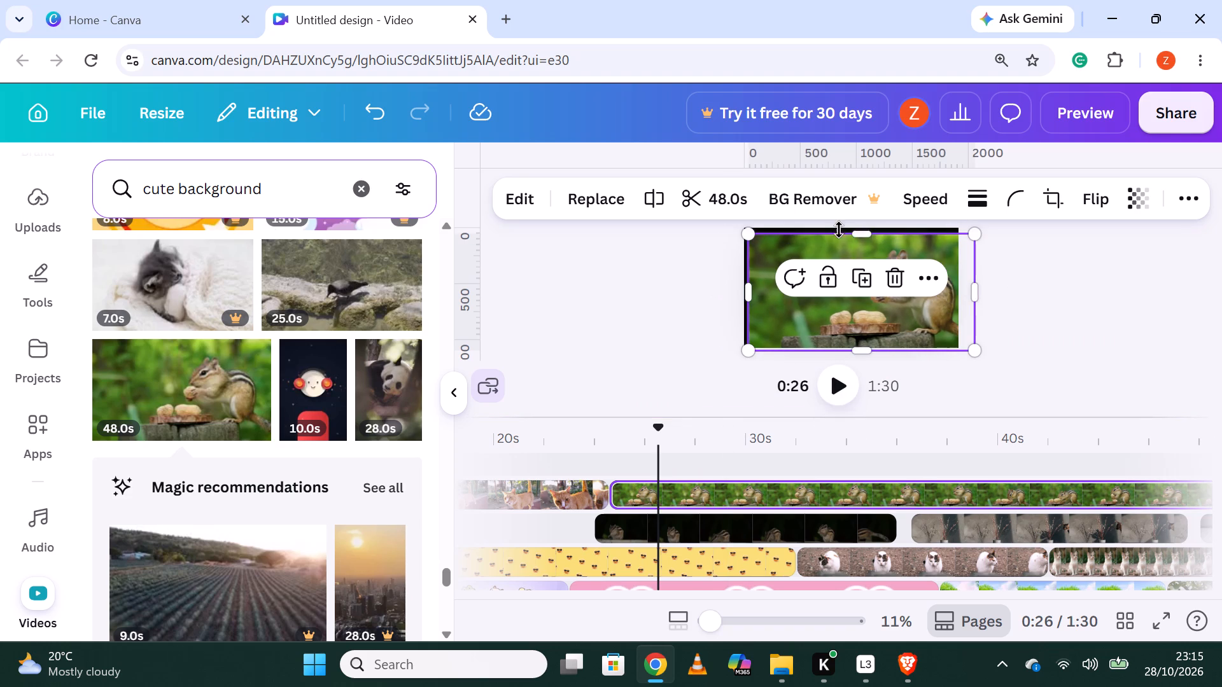
drag(860, 236, 862, 224)
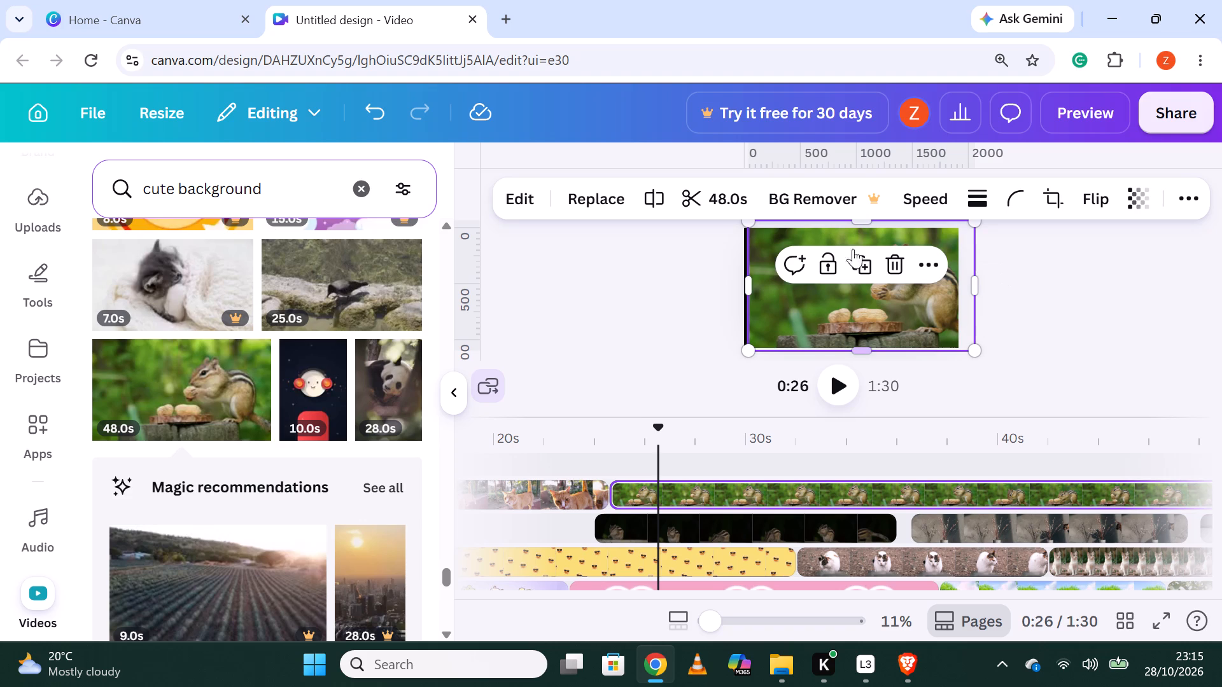
drag(863, 221, 862, 228)
click(837, 387)
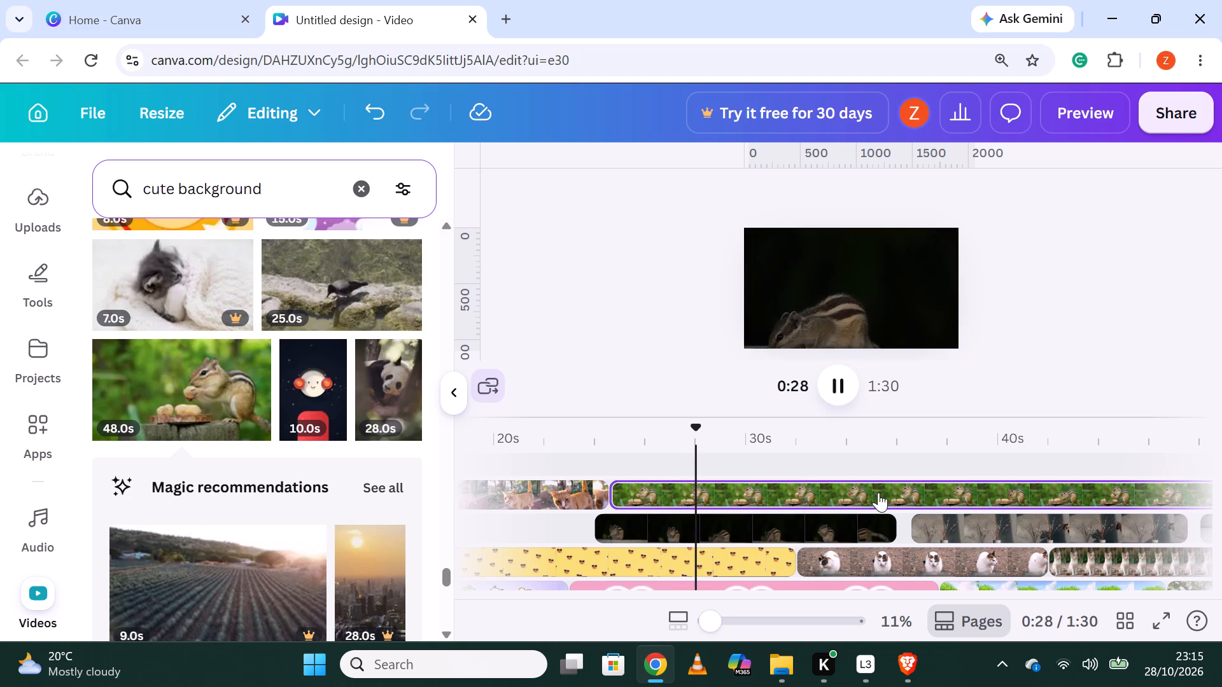
Overlay the 16-second white duck video on a new track just below the chipmunk overlay, starting at about 22 seconds, and preview it.
scroll(283, 537, down, 3)
scroll(217, 451, down, 2)
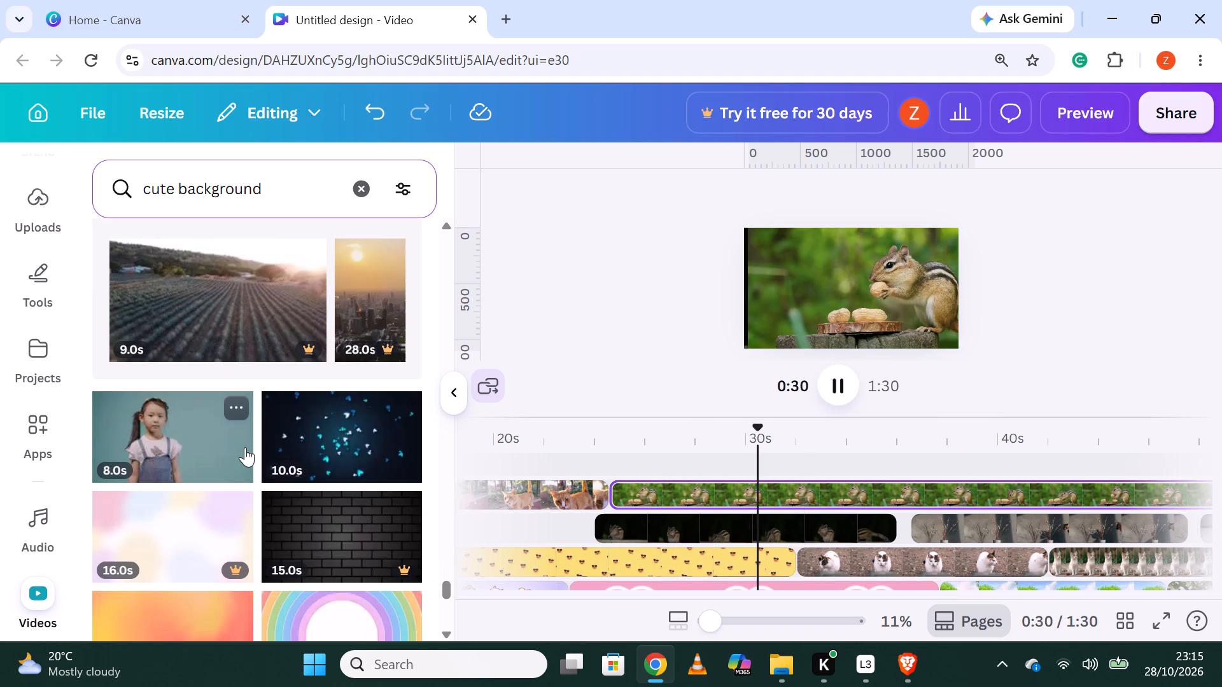
scroll(245, 447, down, 2)
scroll(159, 345, down, 2)
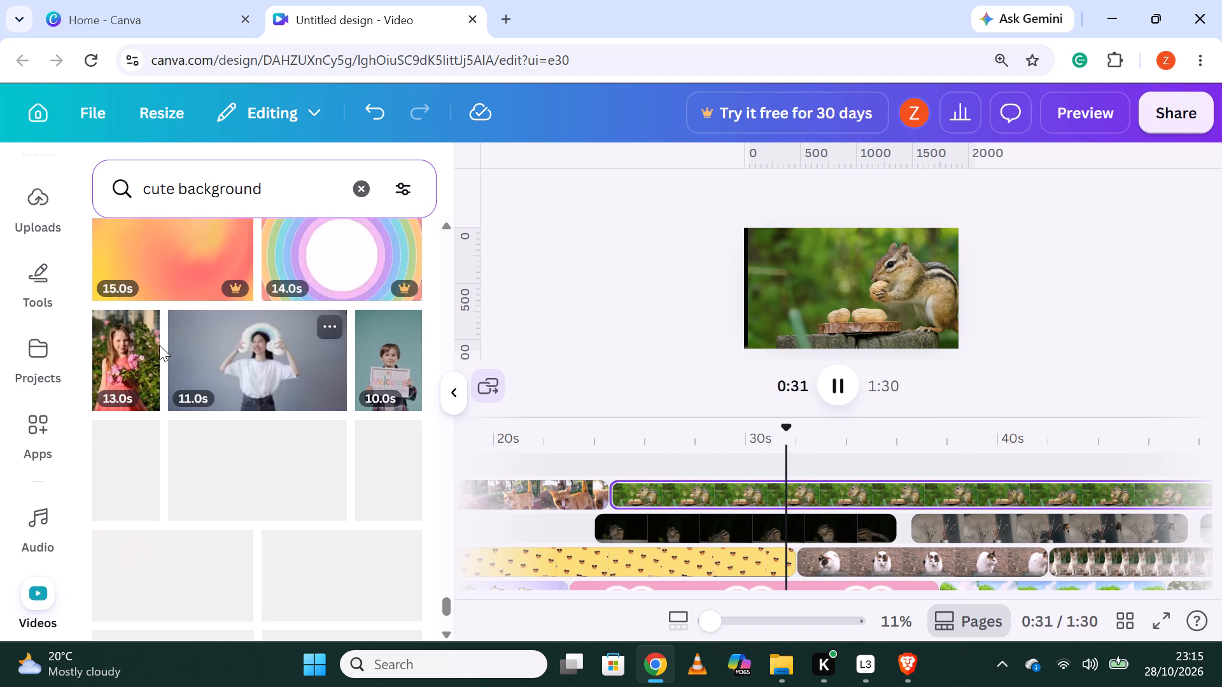
scroll(116, 275, up, 1)
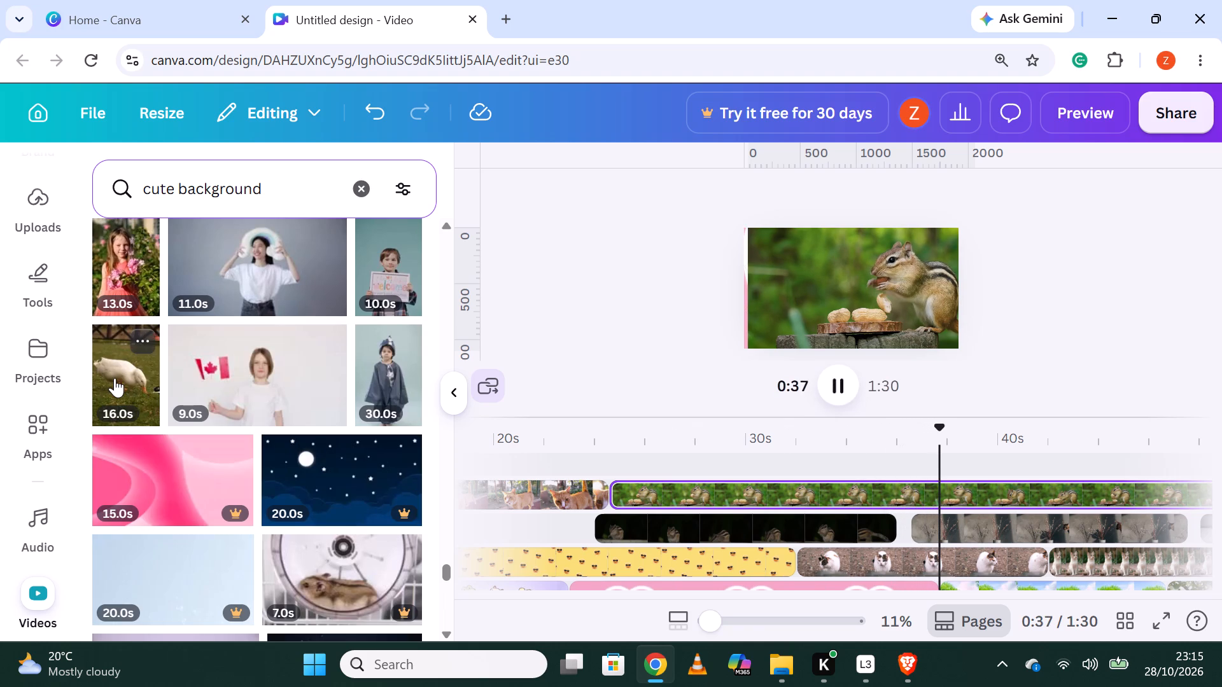
drag(115, 378, 574, 502)
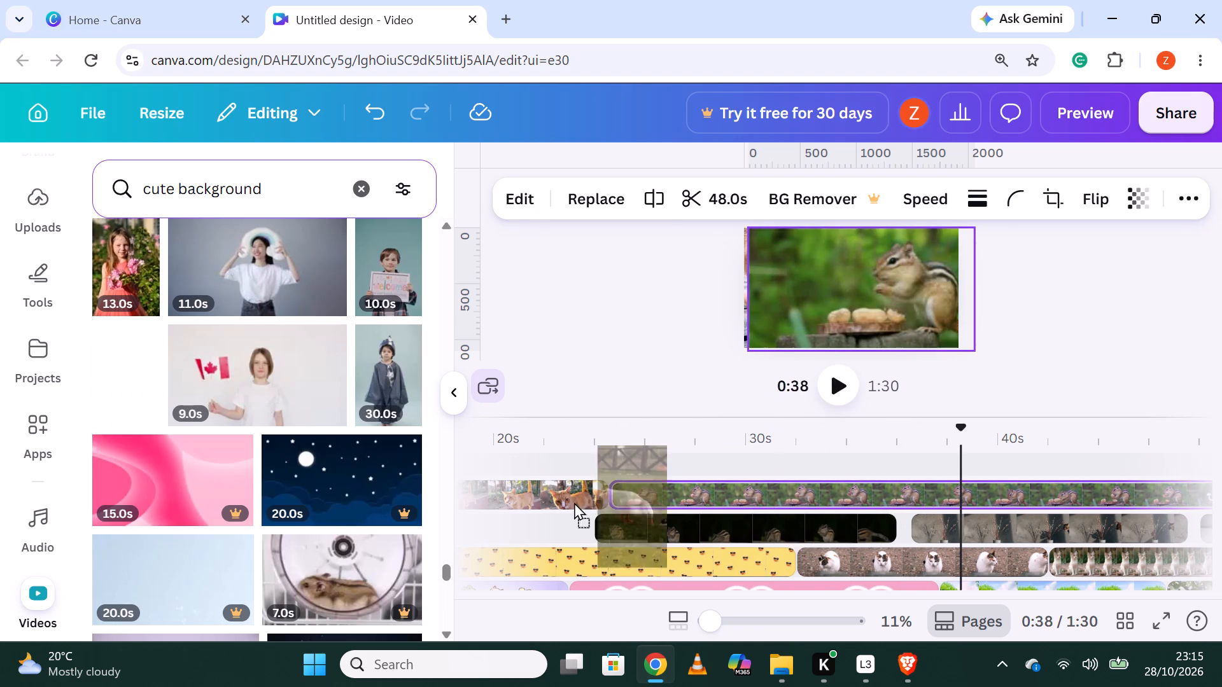
drag(574, 502, 552, 516)
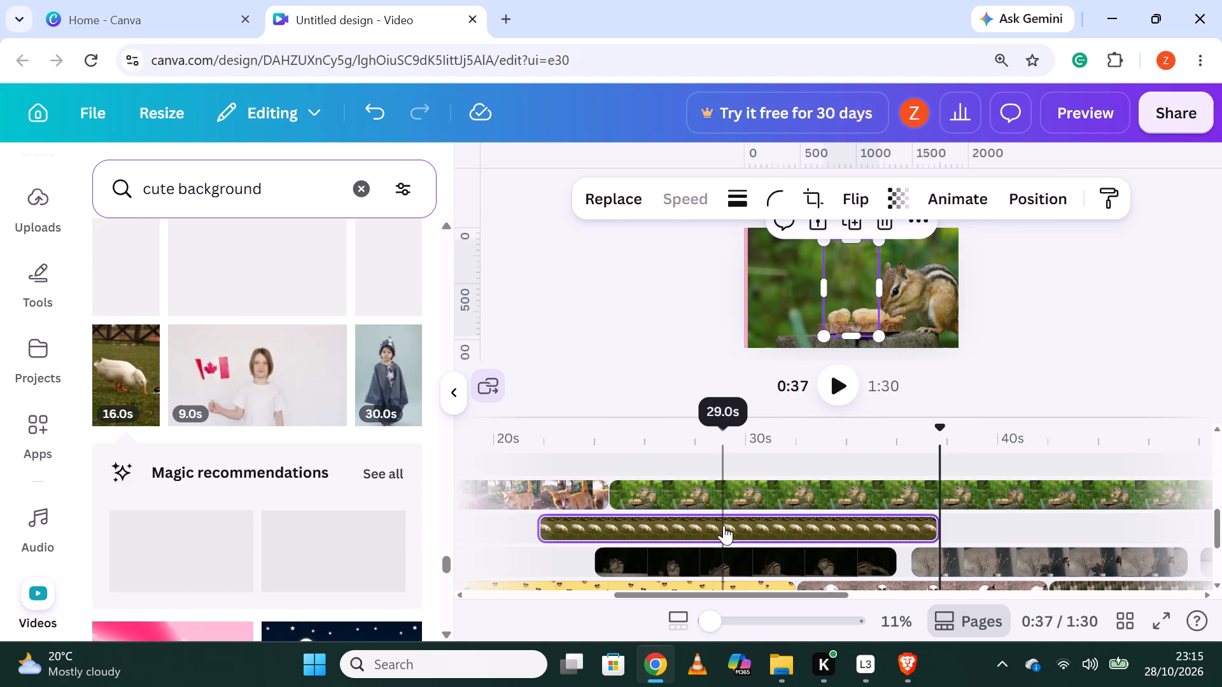
click(720, 521)
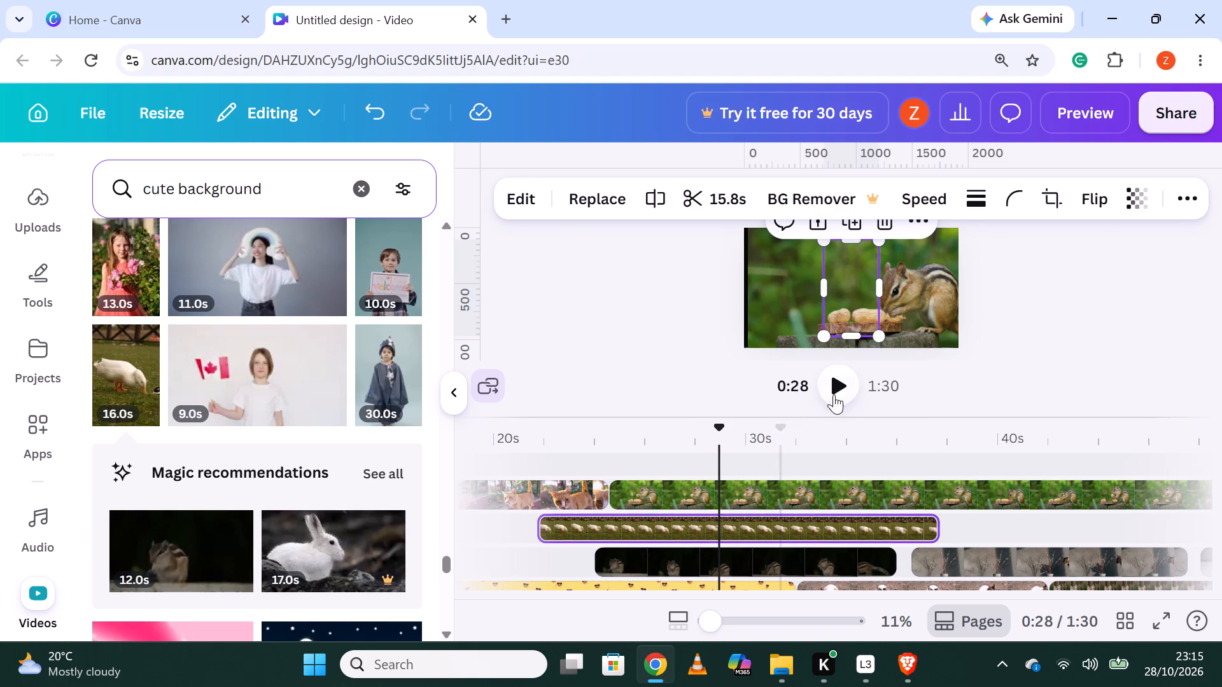
click(838, 385)
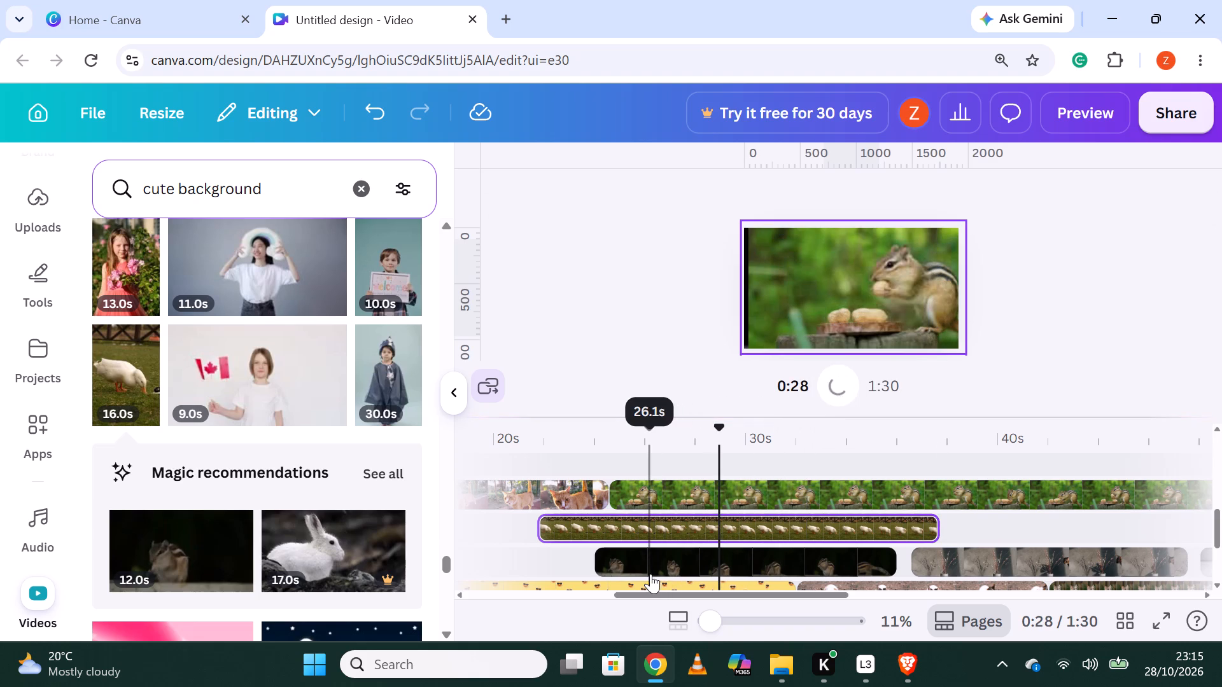
Split the white duck overlay at about 28.6 seconds and delete its second part.
click(714, 526)
right_click(712, 526)
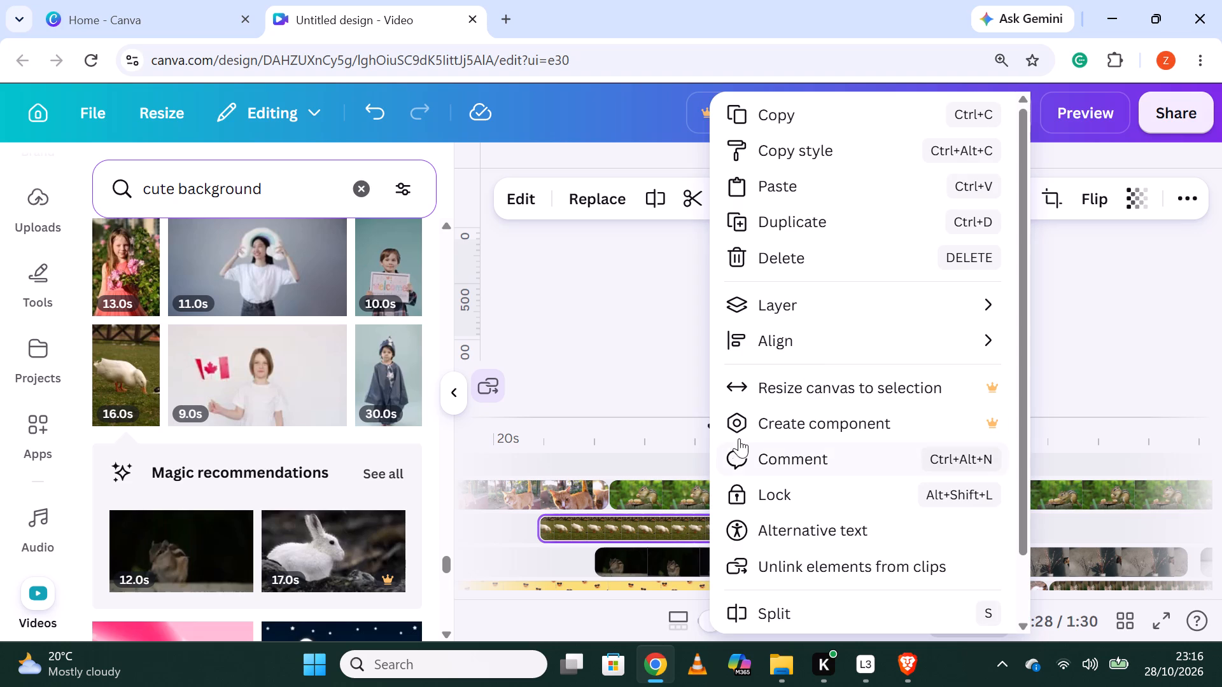
click(761, 602)
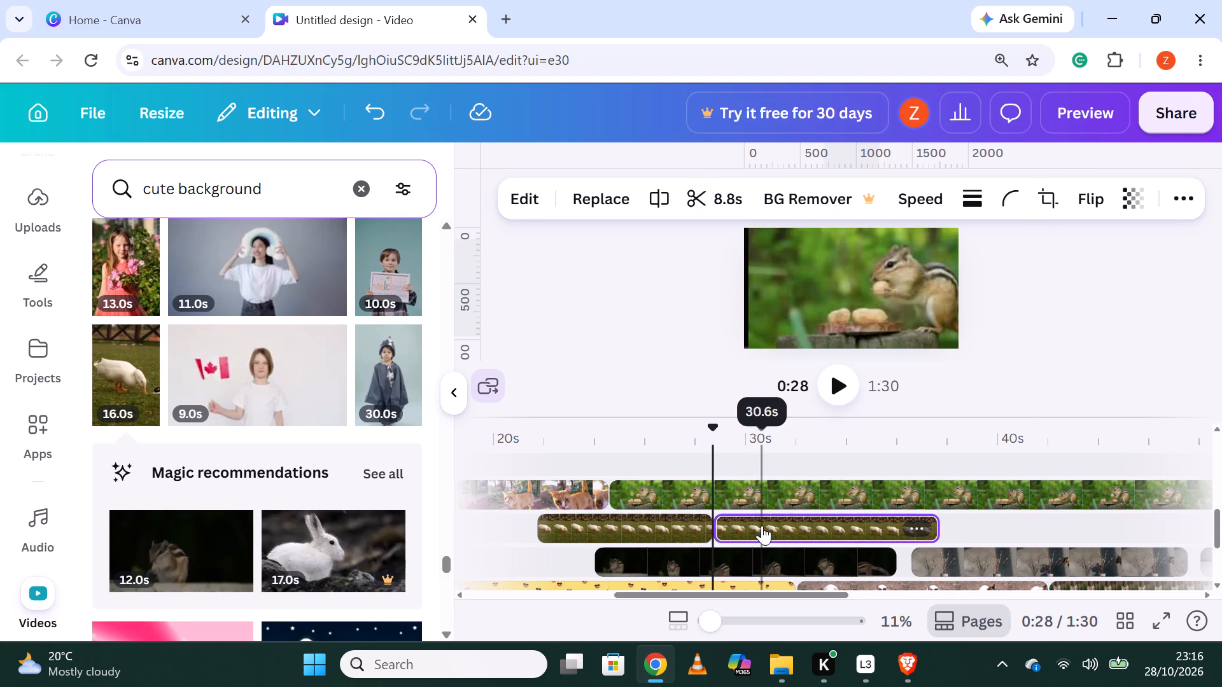
right_click(762, 525)
click(871, 257)
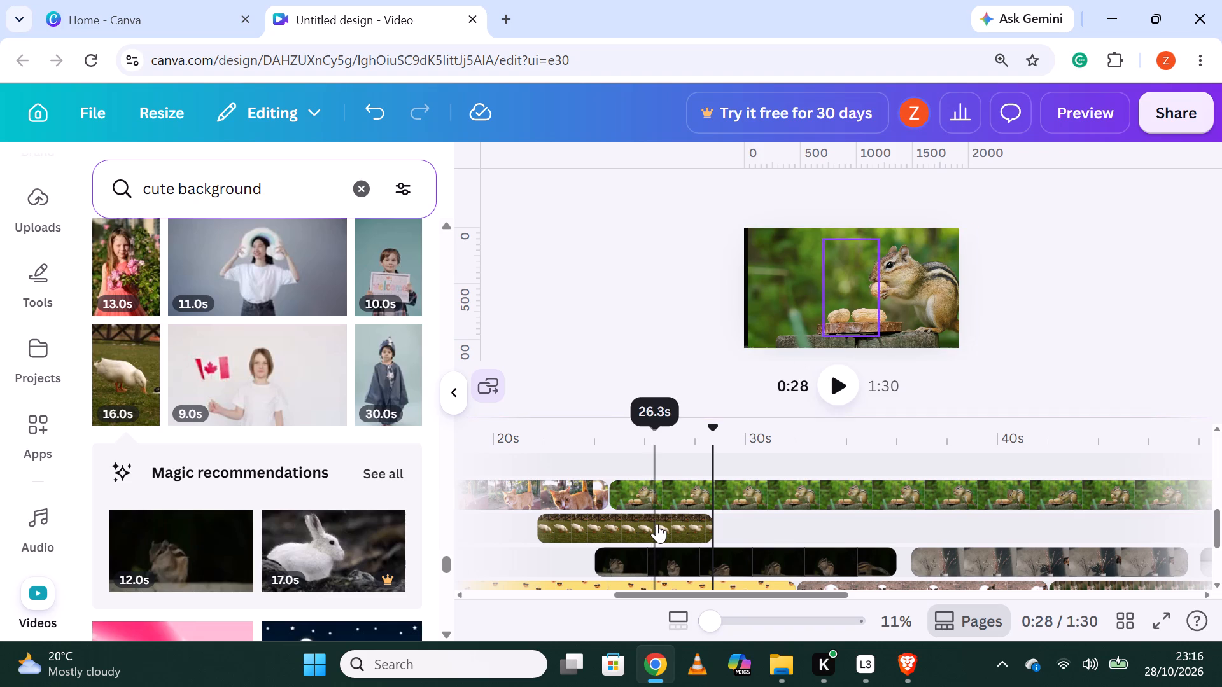
Move the shortened white duck overlay just ahead of the dark chipmunk overlay on its track, starting at about 16.5 seconds.
drag(657, 524, 534, 561)
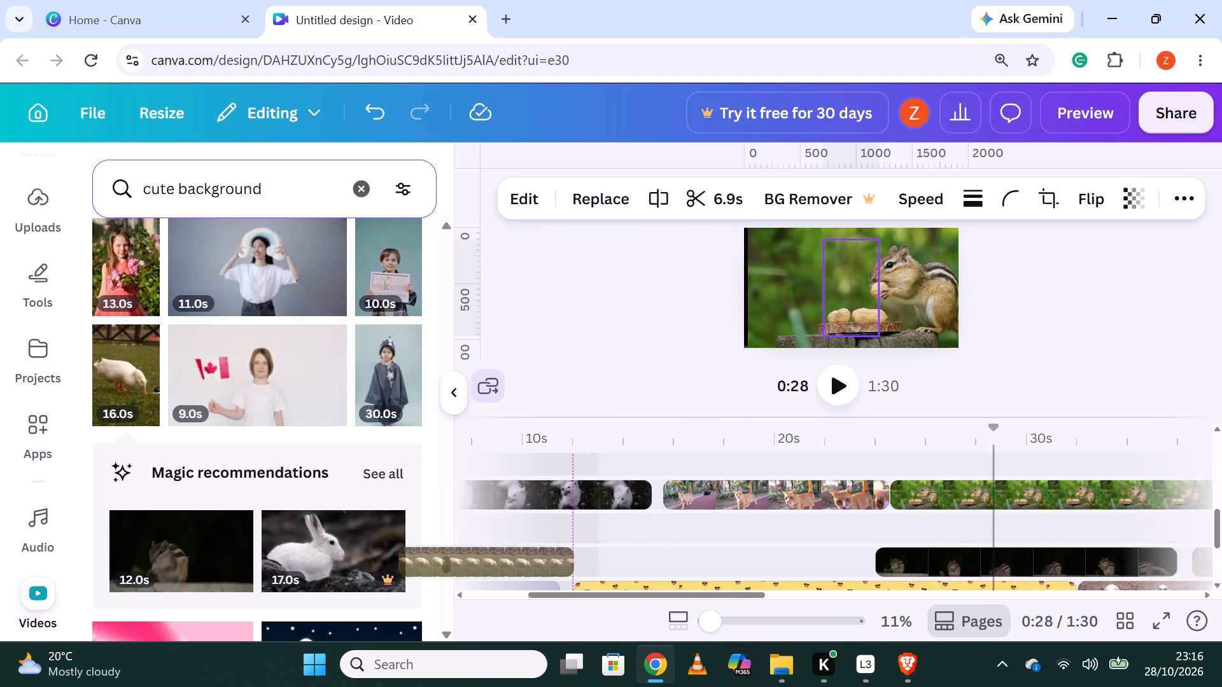
drag(534, 561, 914, 540)
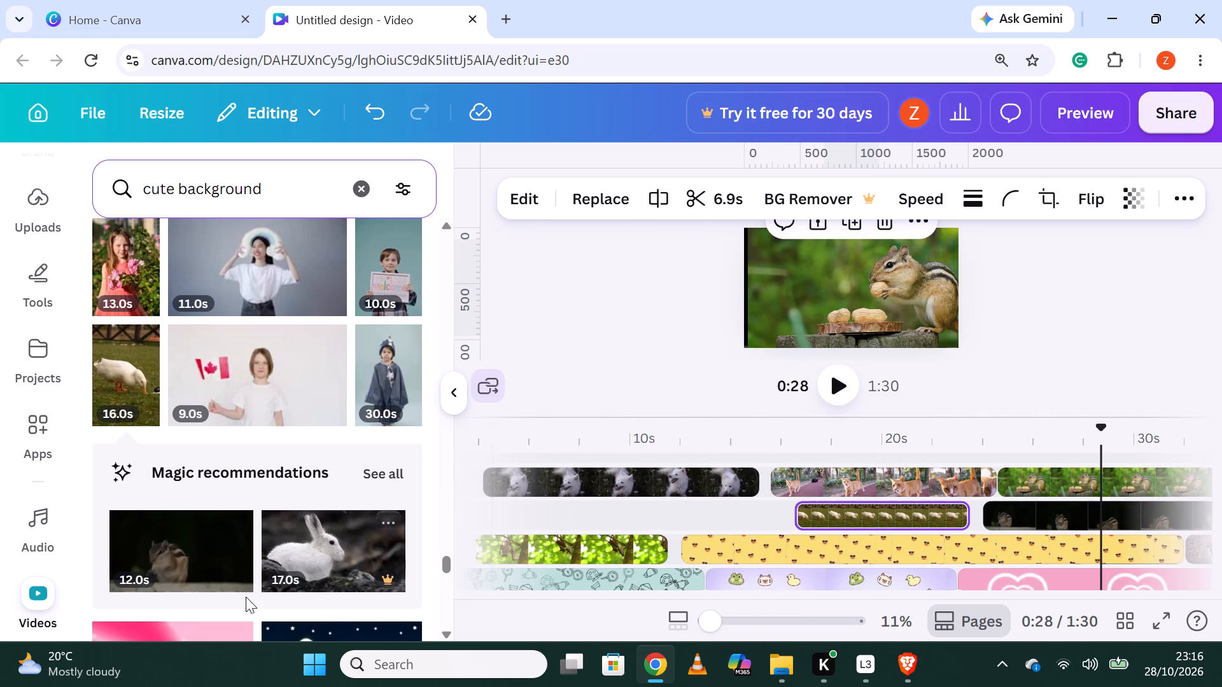
Overlay the 10-second gift box video ahead of the white duck overlay on its track, starting at about 5.6 seconds.
scroll(237, 578, down, 3)
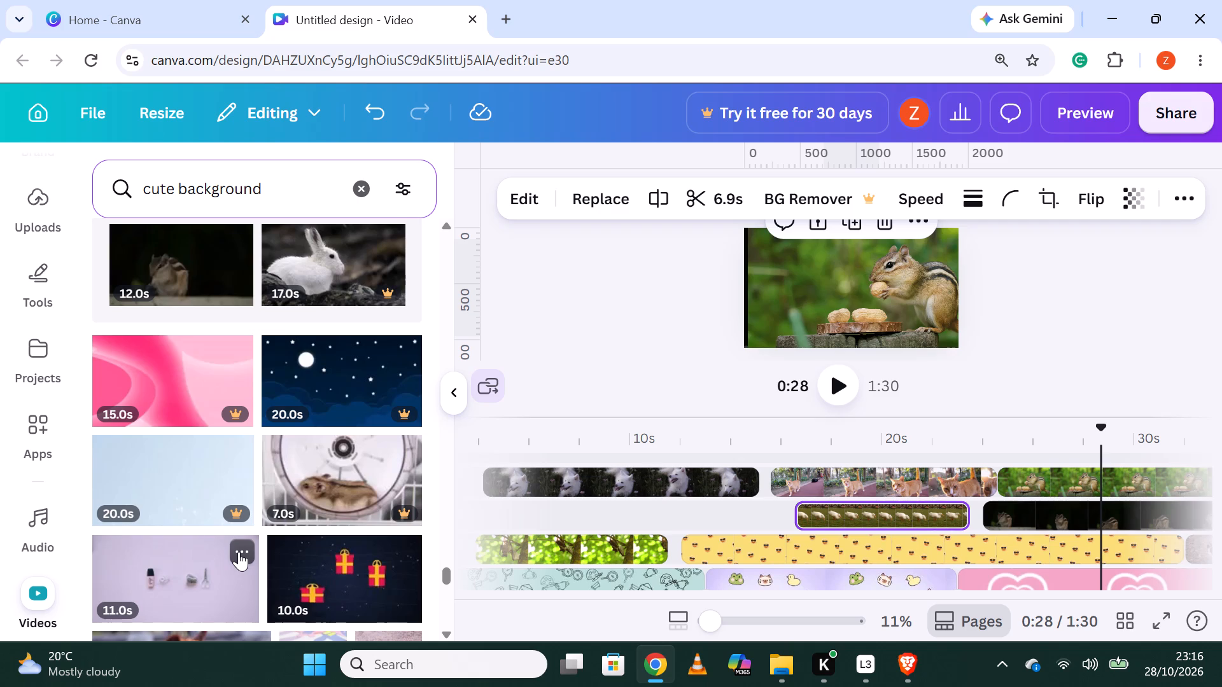
drag(344, 594, 601, 511)
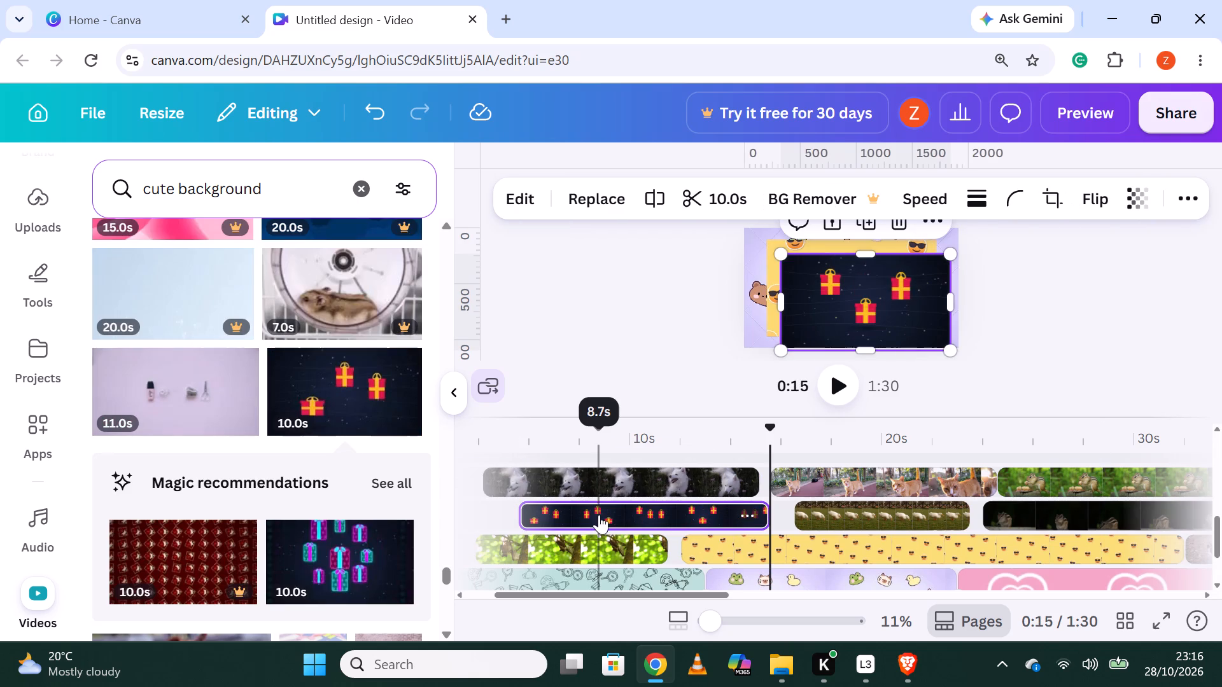
click(573, 517)
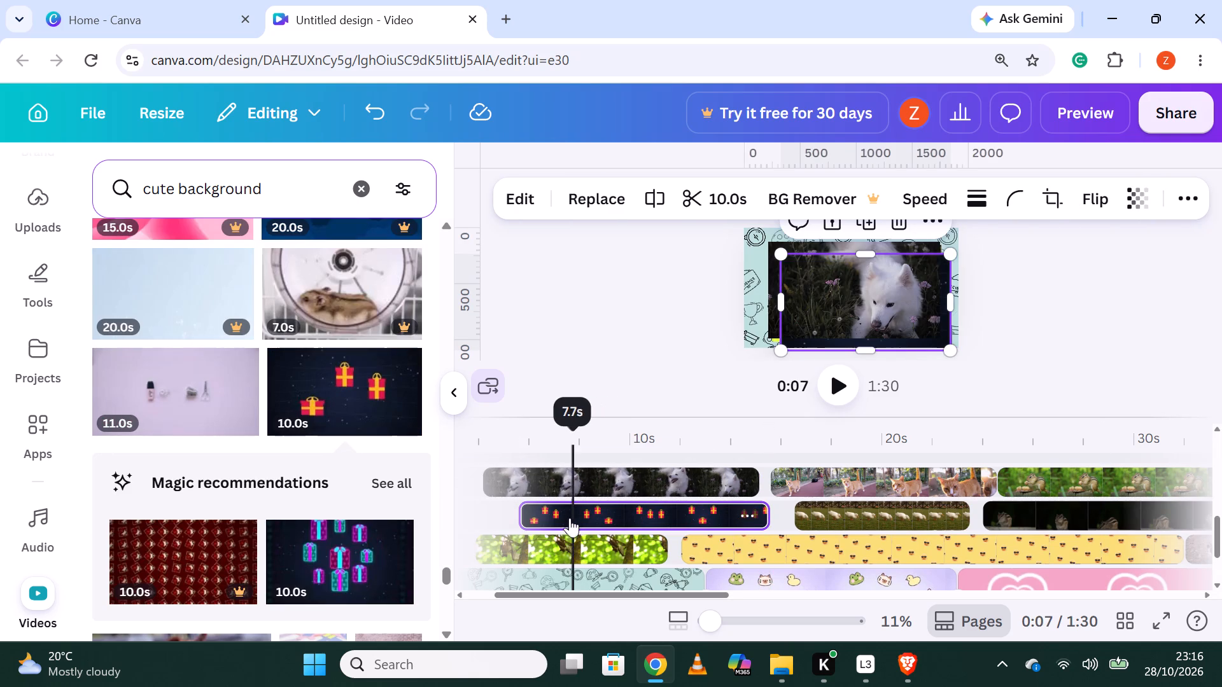
click(538, 516)
click(826, 387)
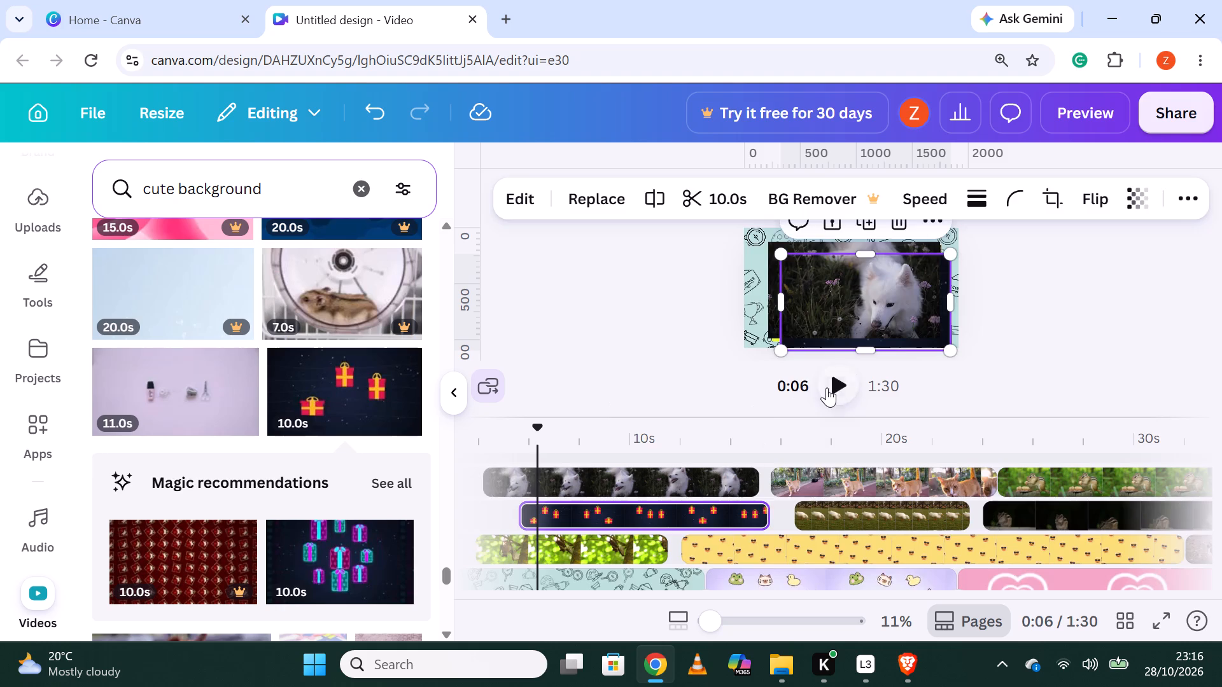
Stretch the gift box overlay upward and sideways to the frame's top and left edges, and preview it.
click(855, 256)
click(862, 291)
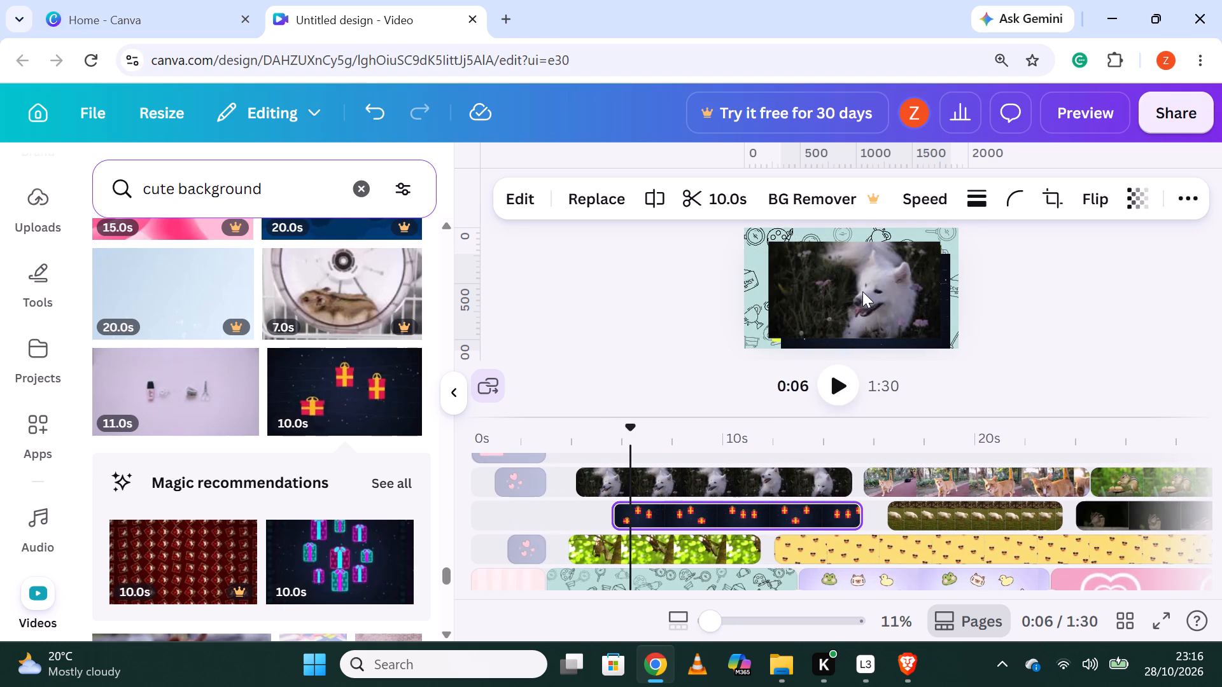
drag(871, 256, 866, 233)
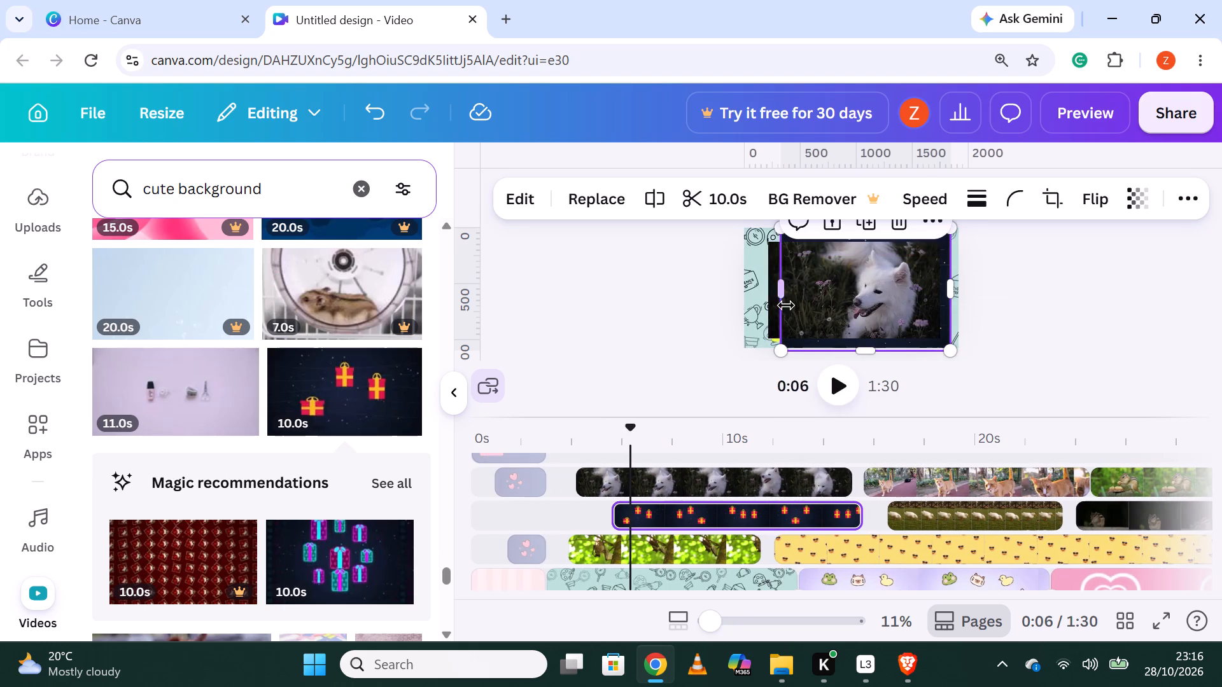
drag(783, 289, 743, 298)
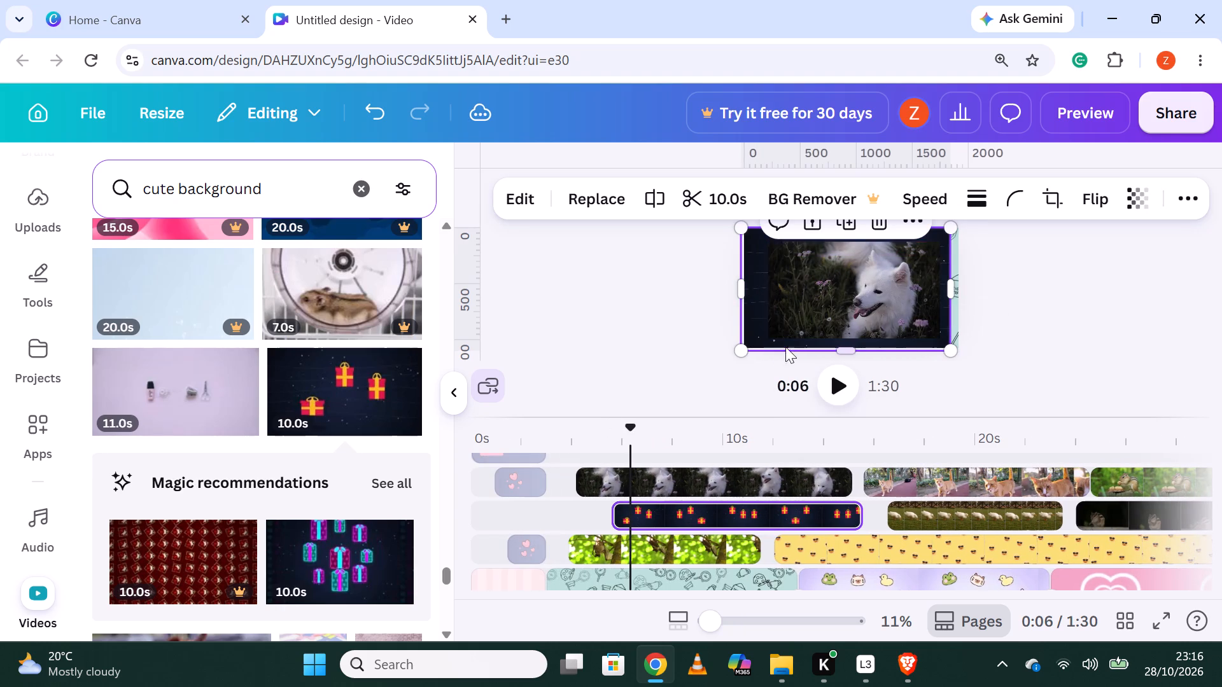
click(844, 375)
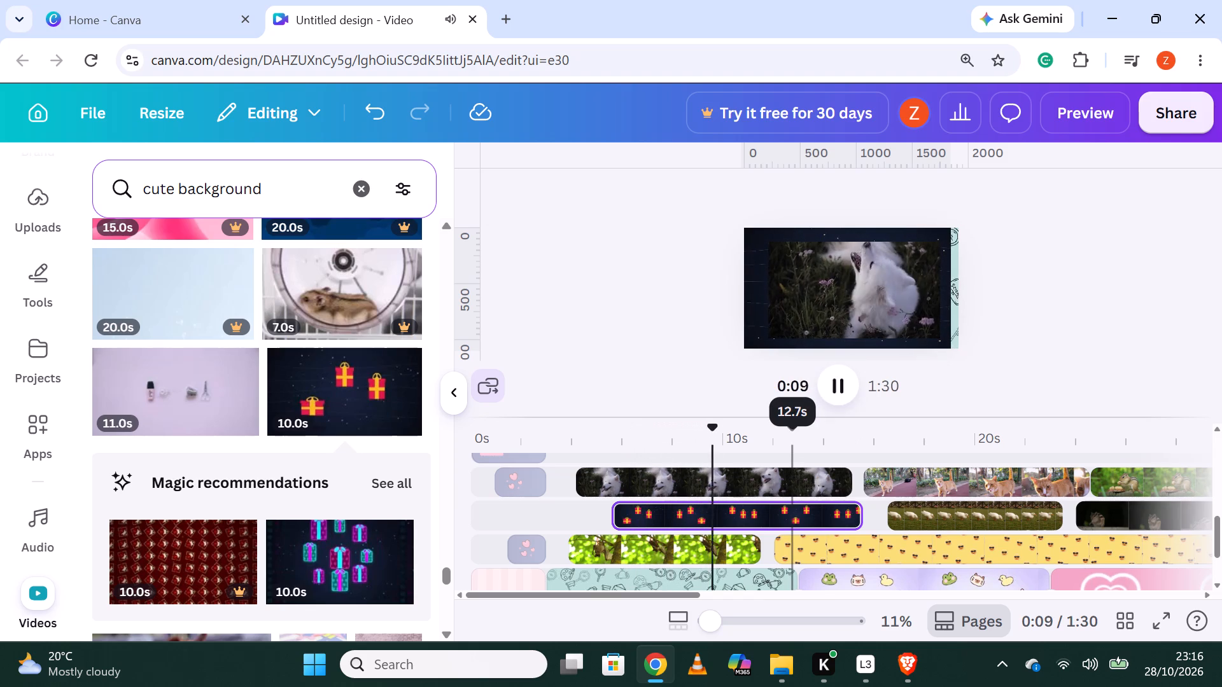
scroll(793, 442, down, 1)
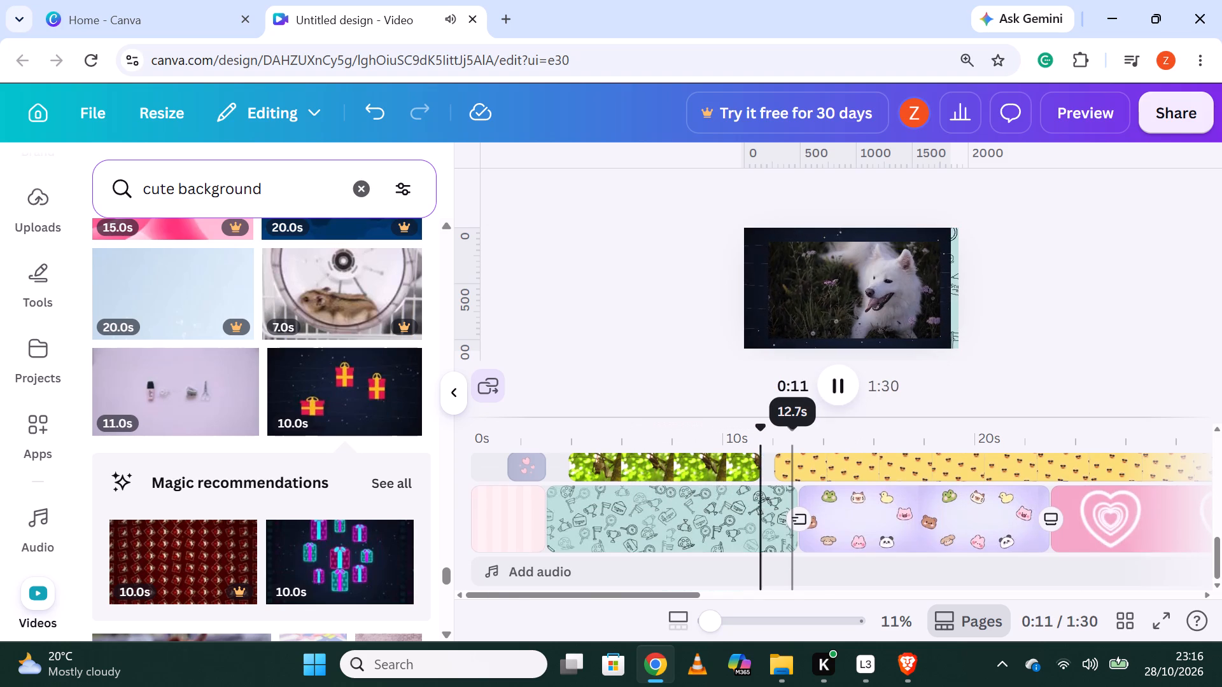
click(837, 394)
Overlay the 14-second tabby cat video on a new track just above the background clips, near the start of the timeline.
scroll(341, 486, down, 4)
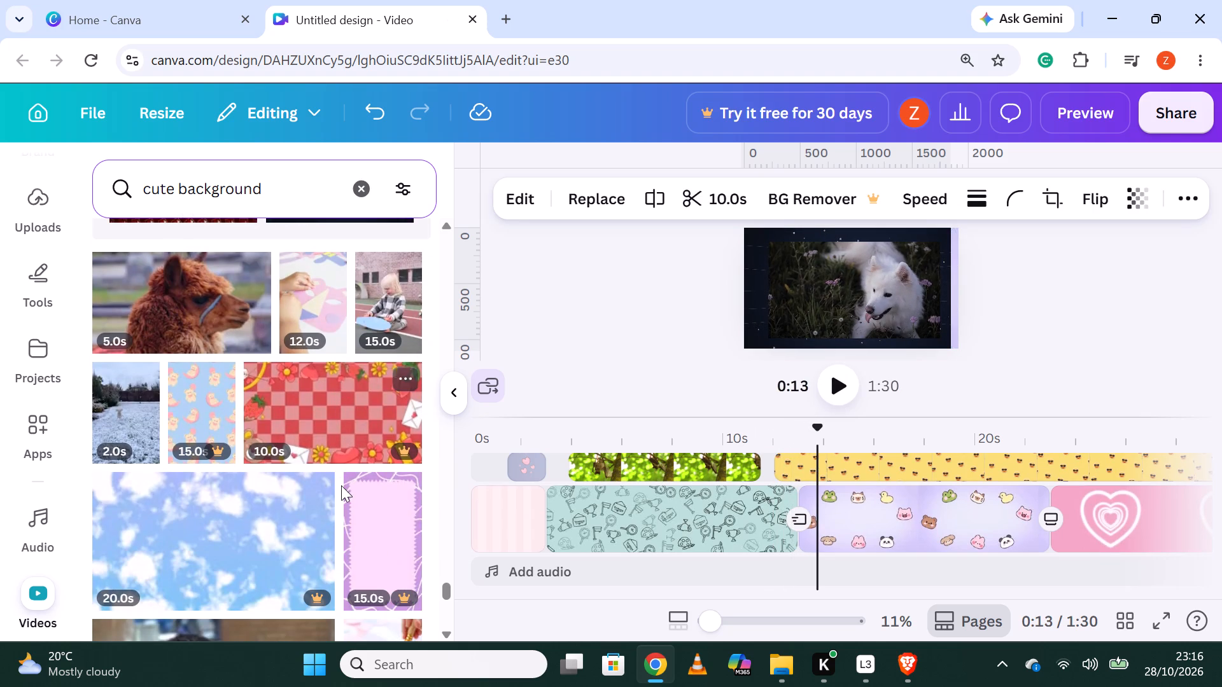
scroll(341, 485, down, 4)
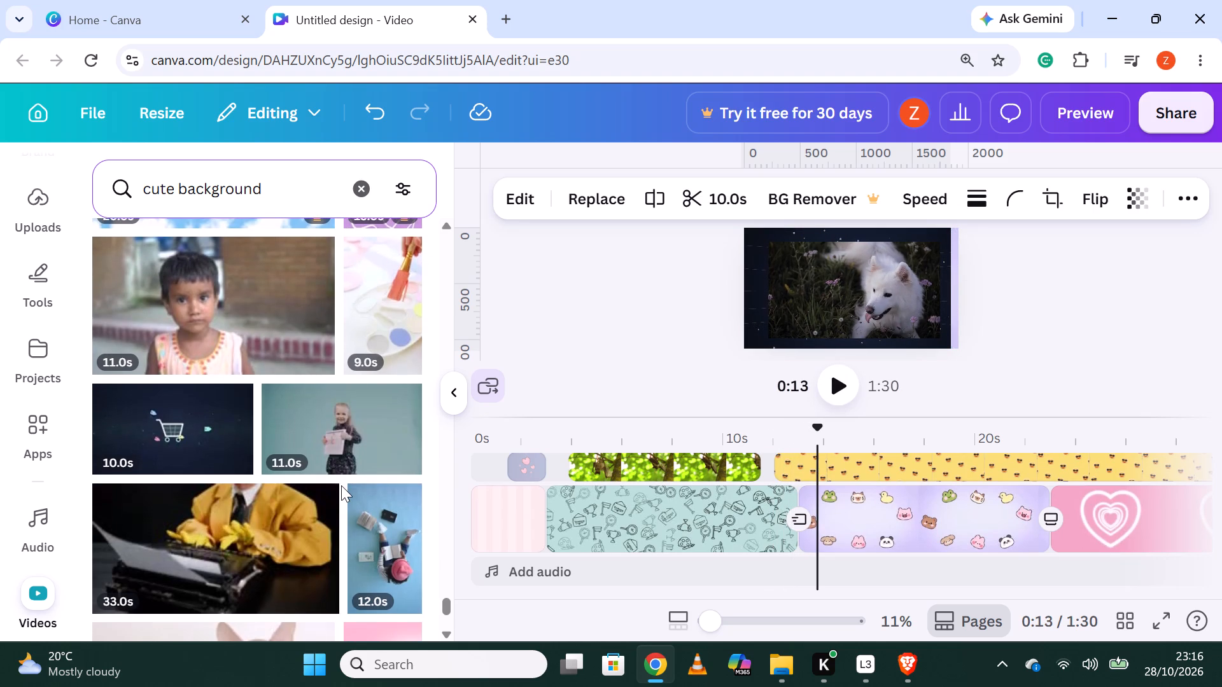
scroll(341, 485, down, 2)
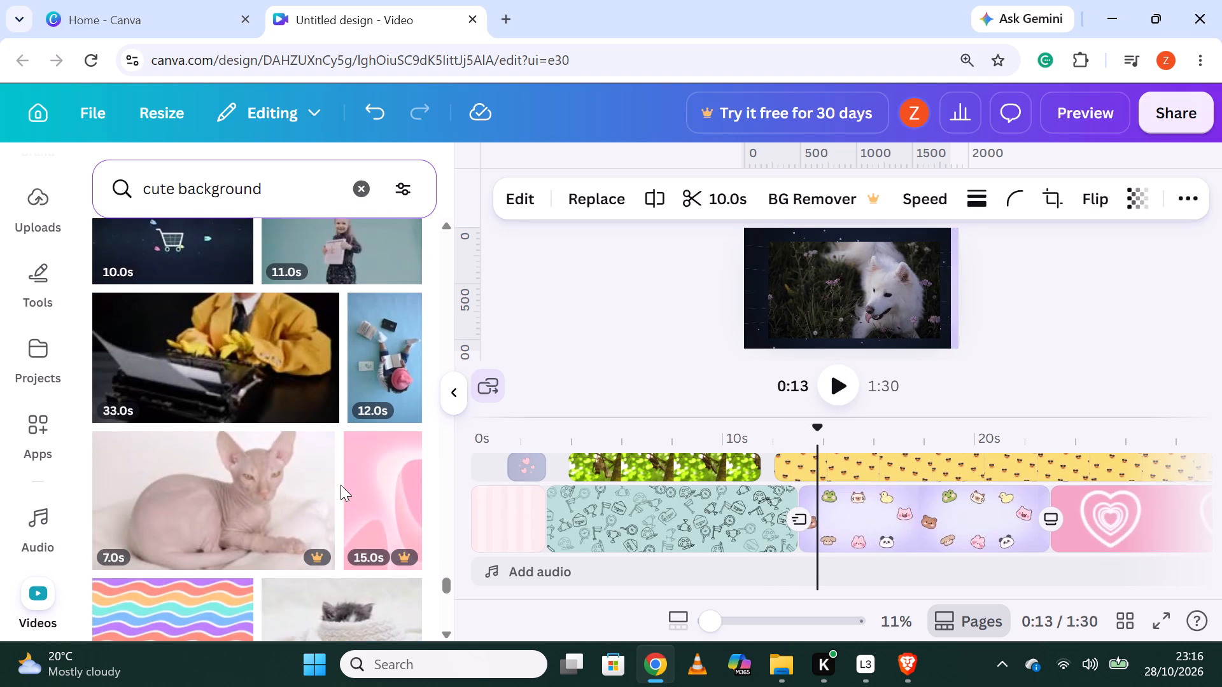
scroll(341, 485, down, 1)
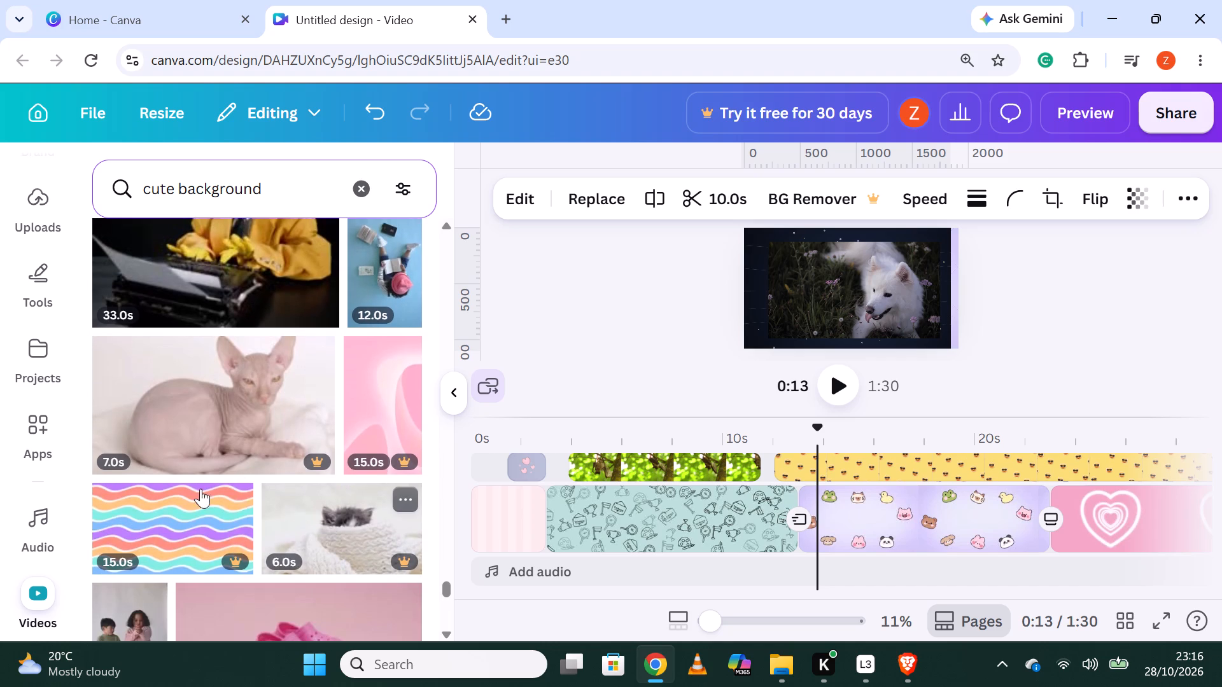
scroll(190, 487, down, 2)
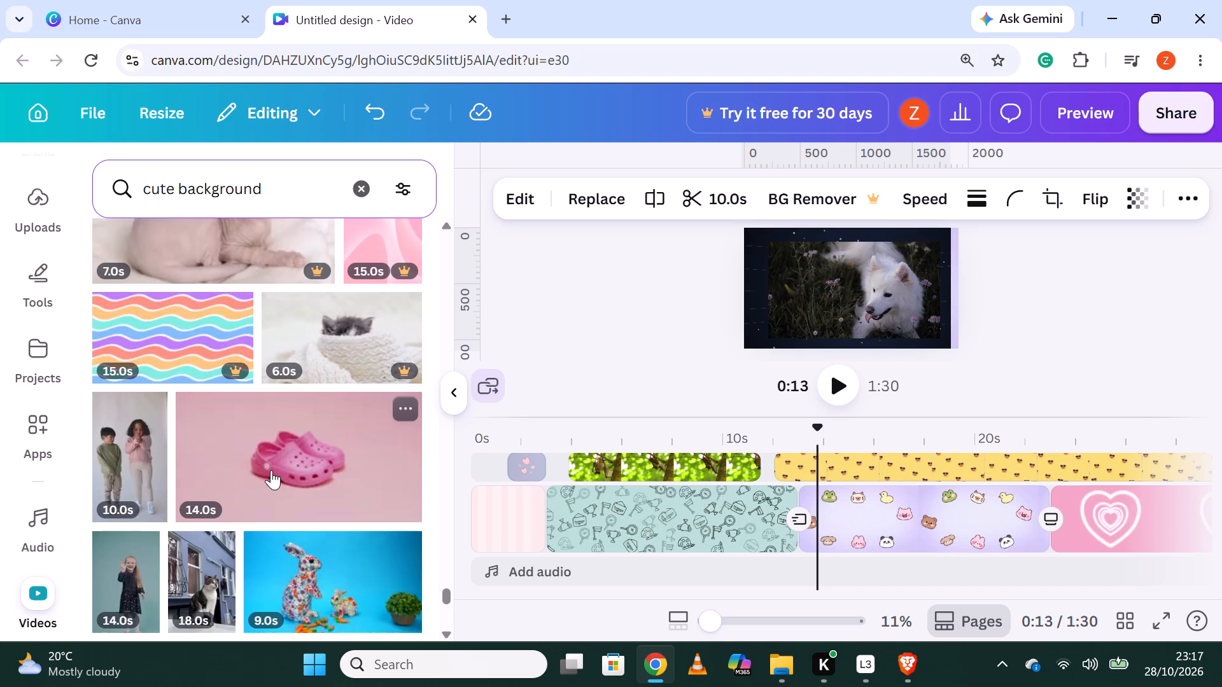
scroll(266, 469, down, 2)
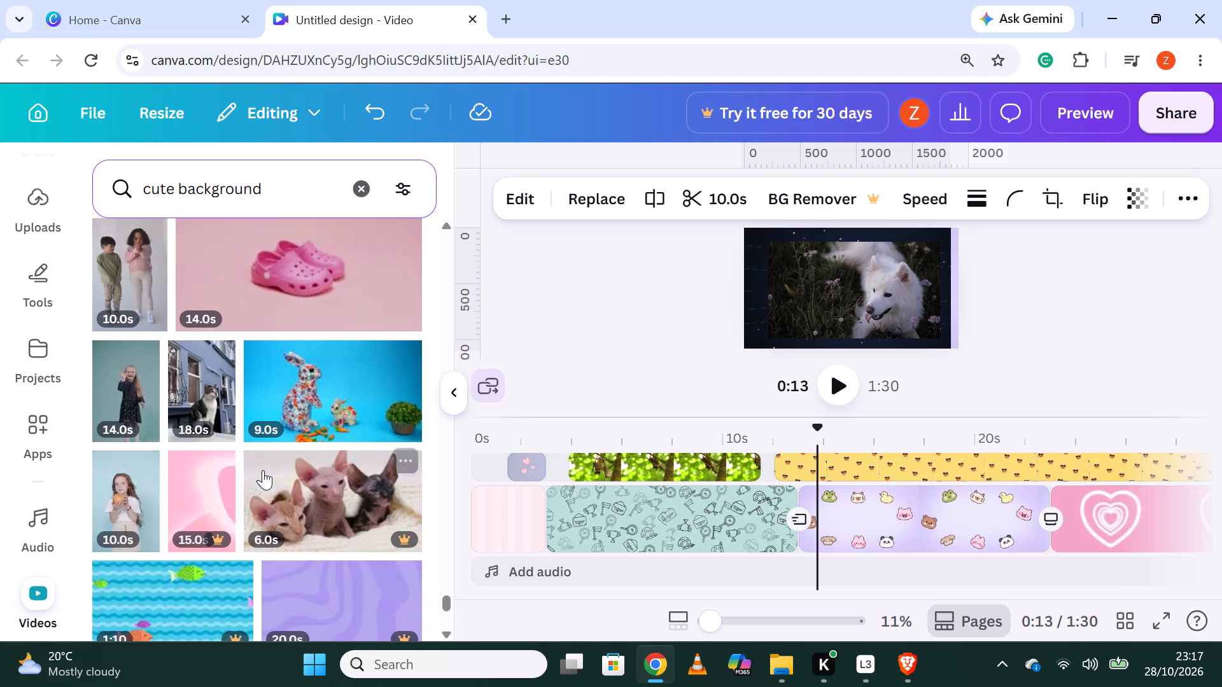
scroll(282, 475, down, 2)
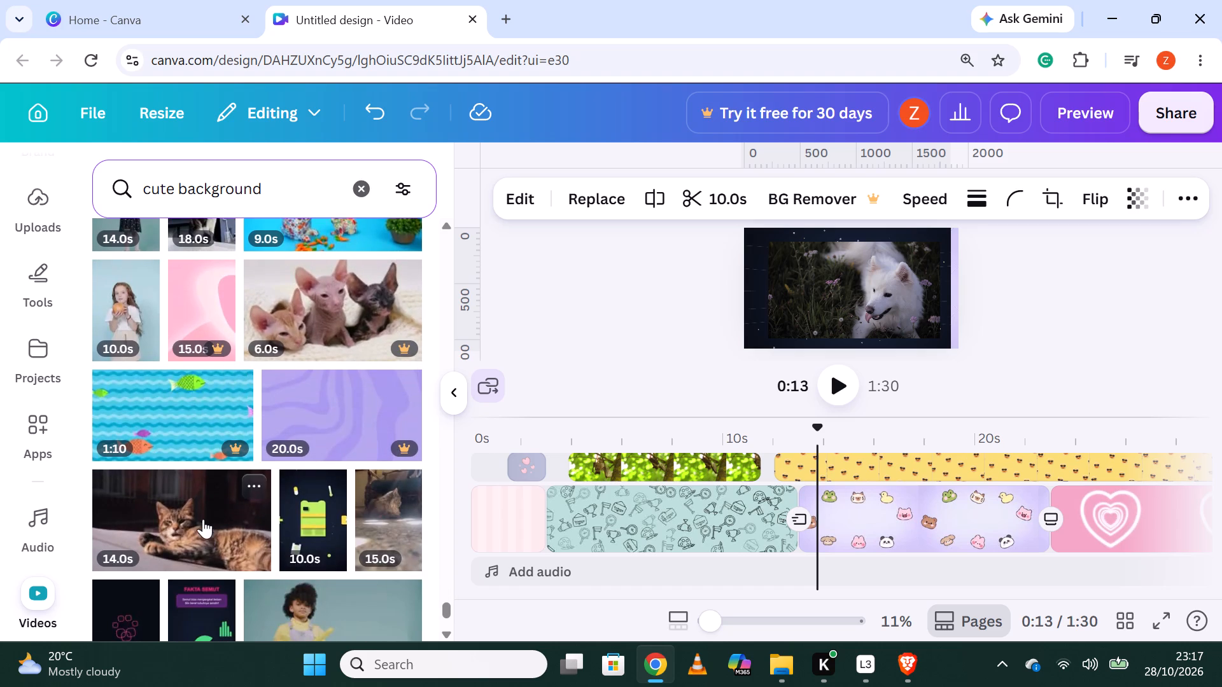
drag(200, 525, 773, 442)
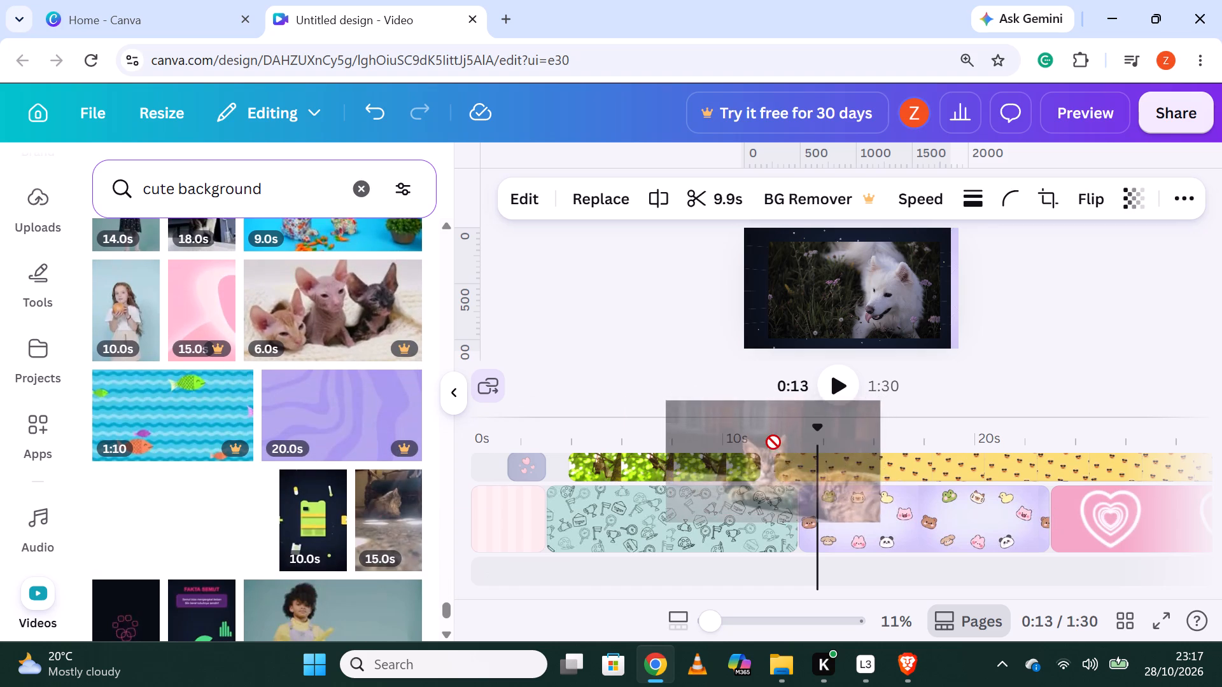
drag(773, 442, 728, 467)
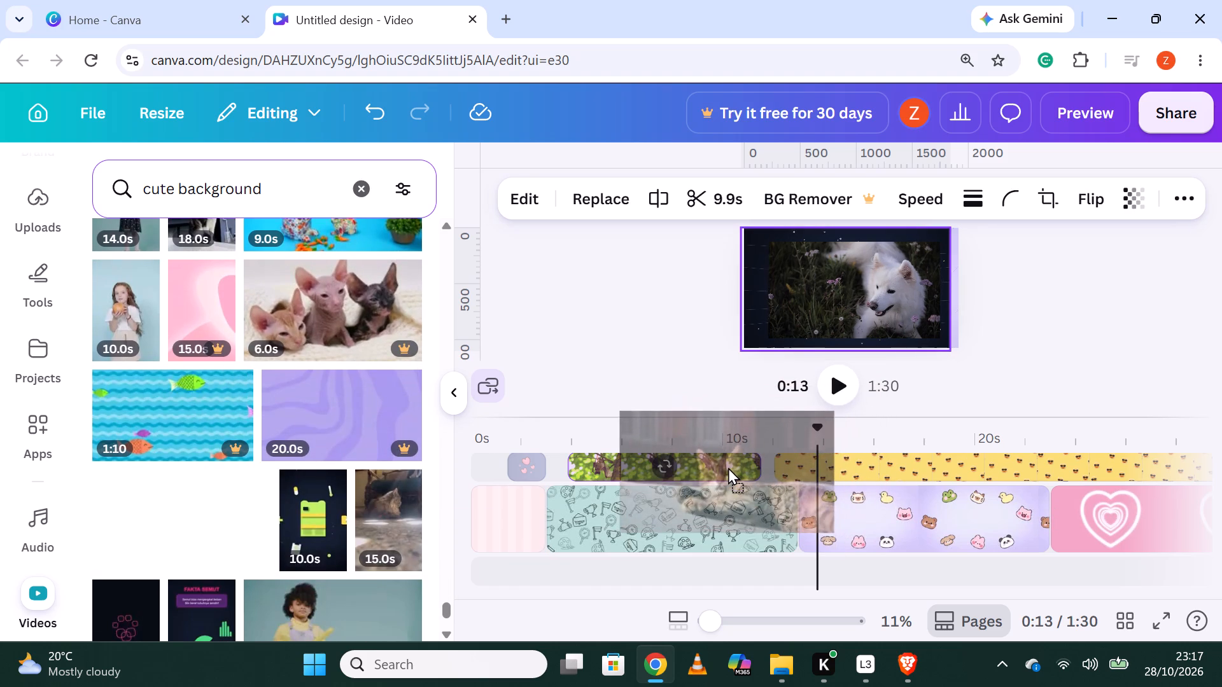
drag(728, 467, 700, 490)
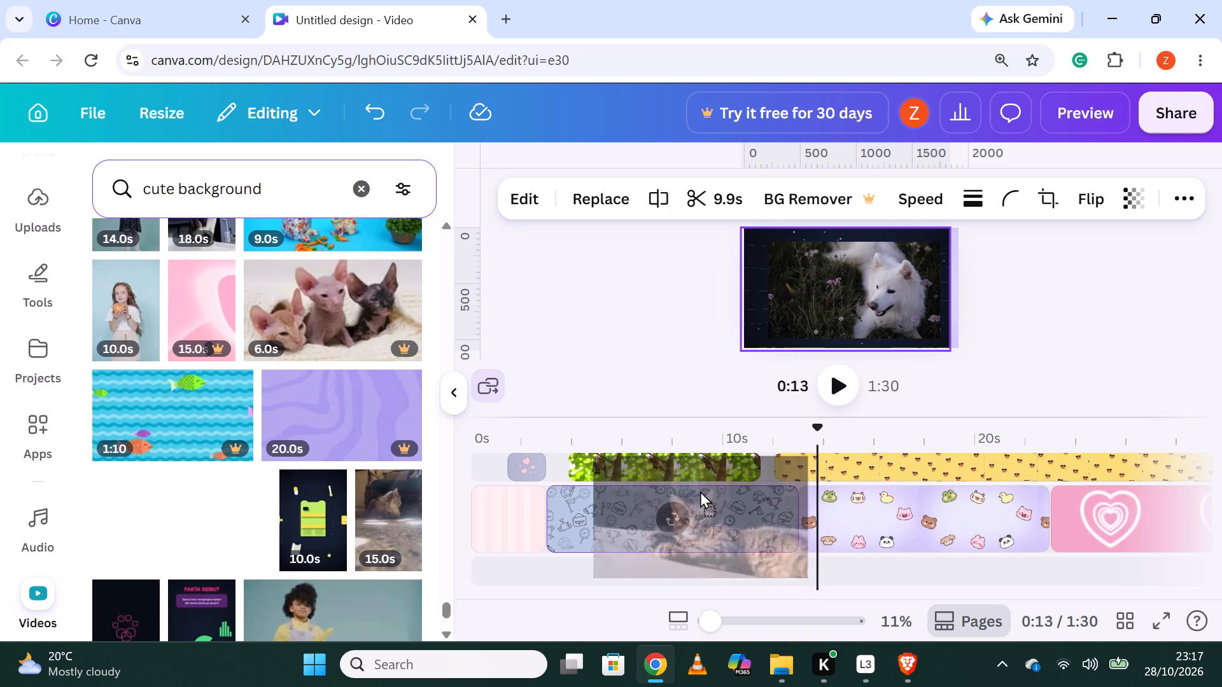
drag(700, 490, 700, 481)
drag(705, 502, 556, 500)
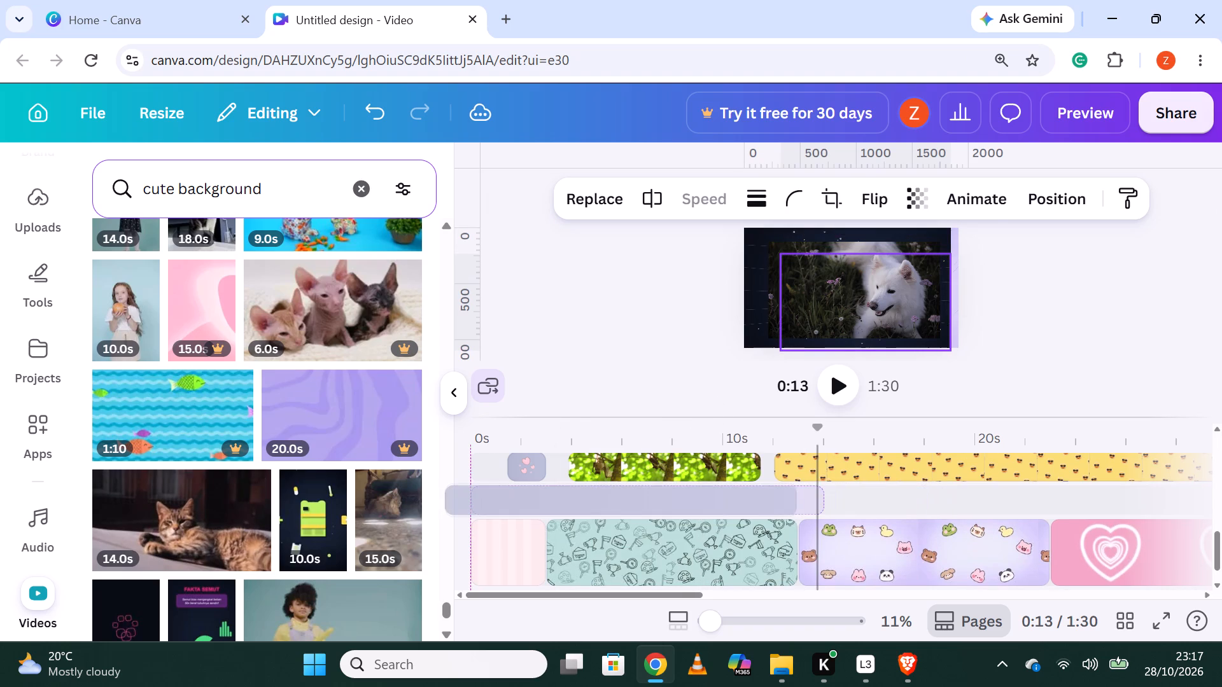
drag(556, 500, 586, 503)
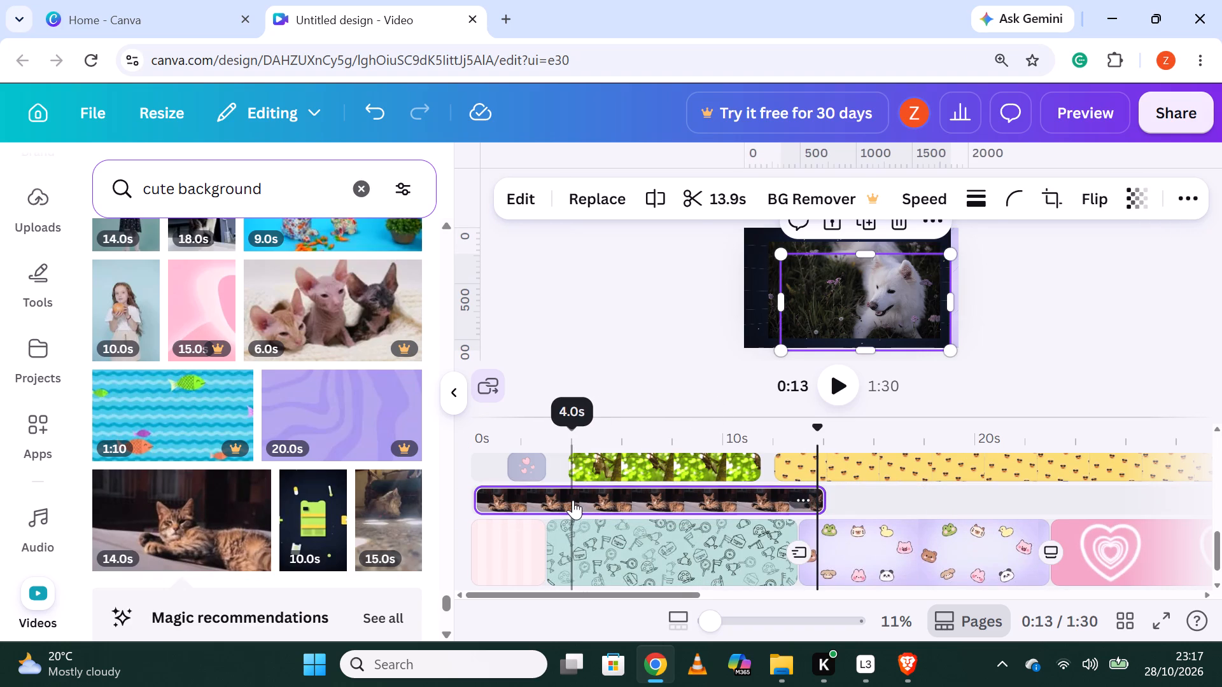
Split the tabby cat overlay at about 7.2 seconds and delete its second part.
click(656, 504)
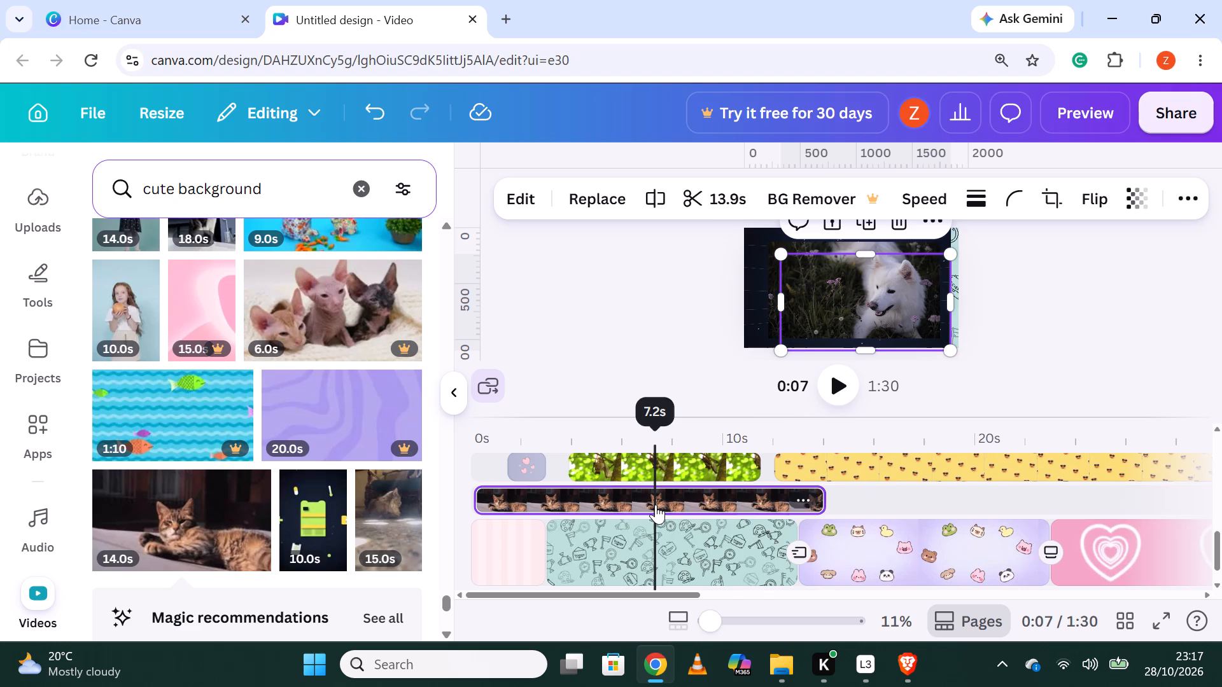
right_click(655, 504)
click(712, 617)
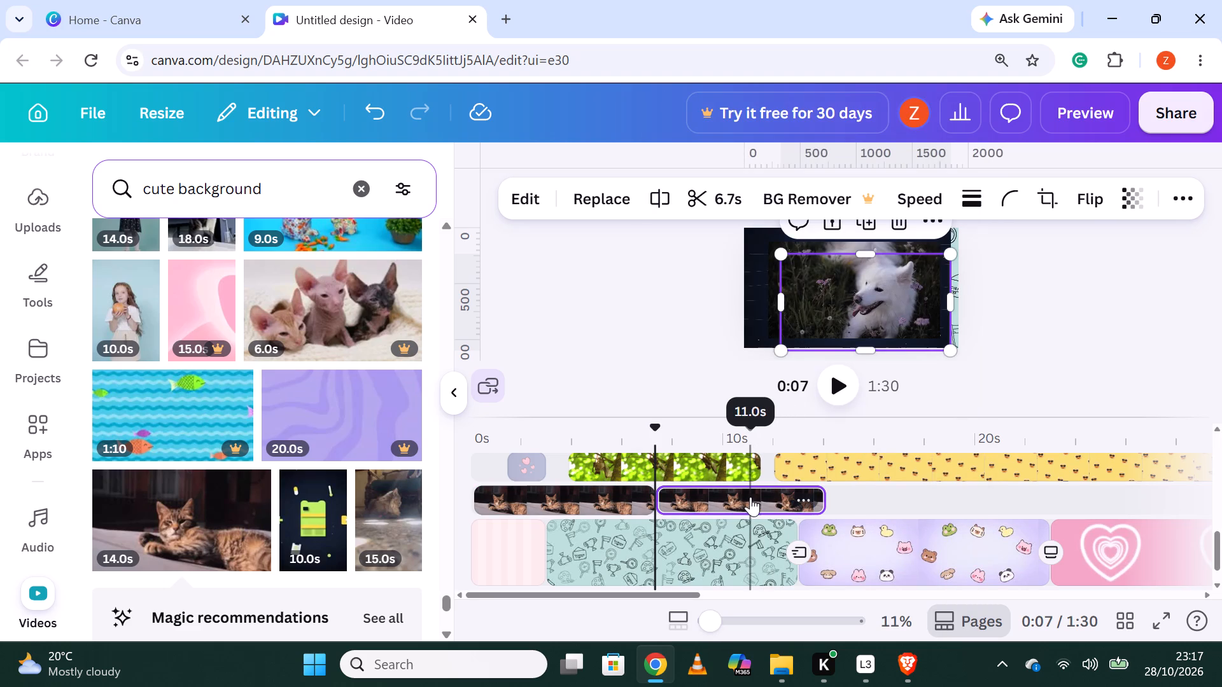
scroll(750, 497, down, 2)
scroll(414, 478, down, 3)
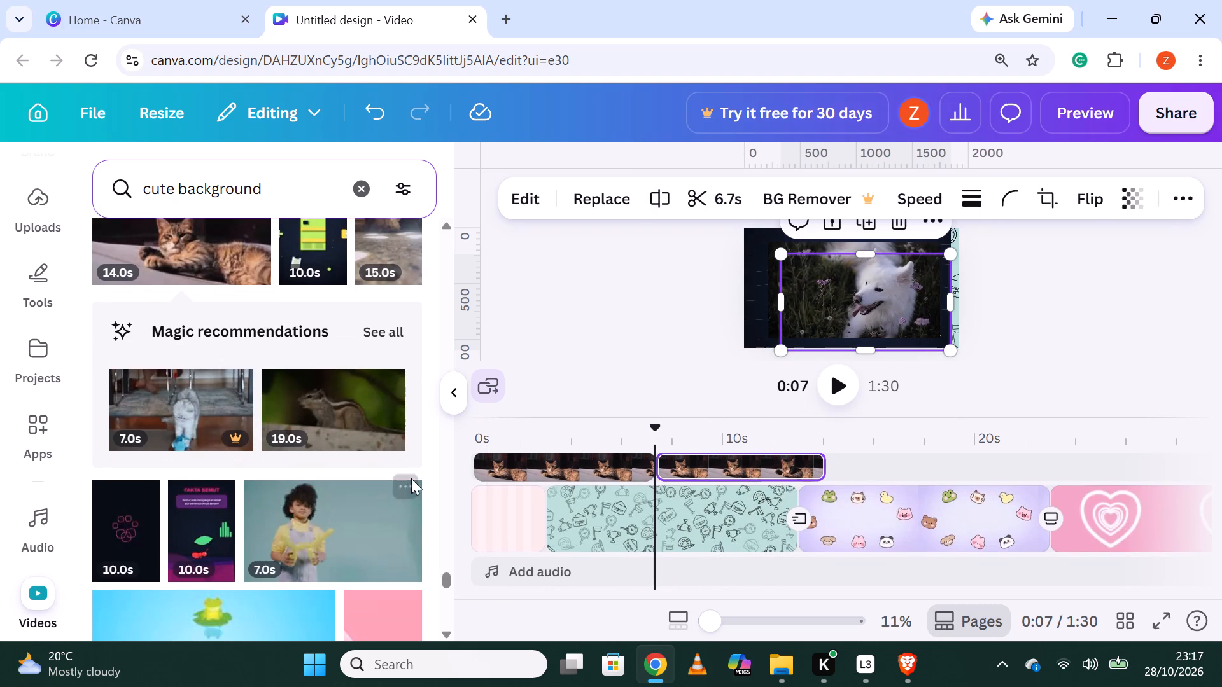
right_click(714, 468)
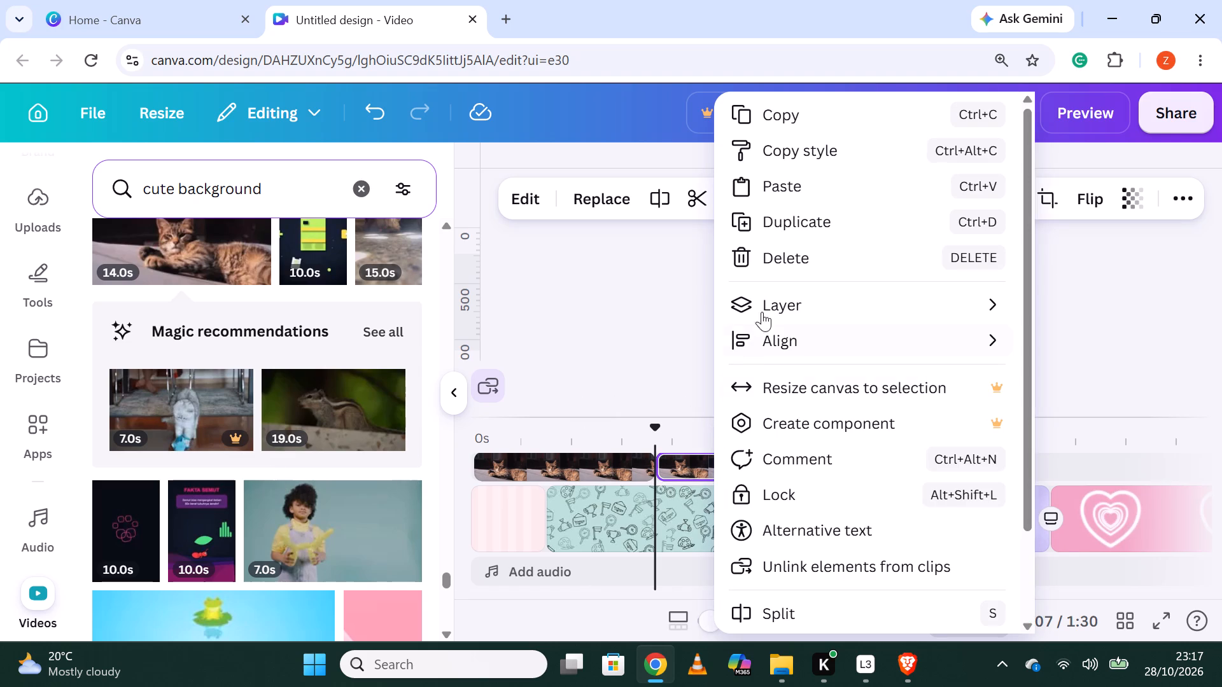
click(817, 257)
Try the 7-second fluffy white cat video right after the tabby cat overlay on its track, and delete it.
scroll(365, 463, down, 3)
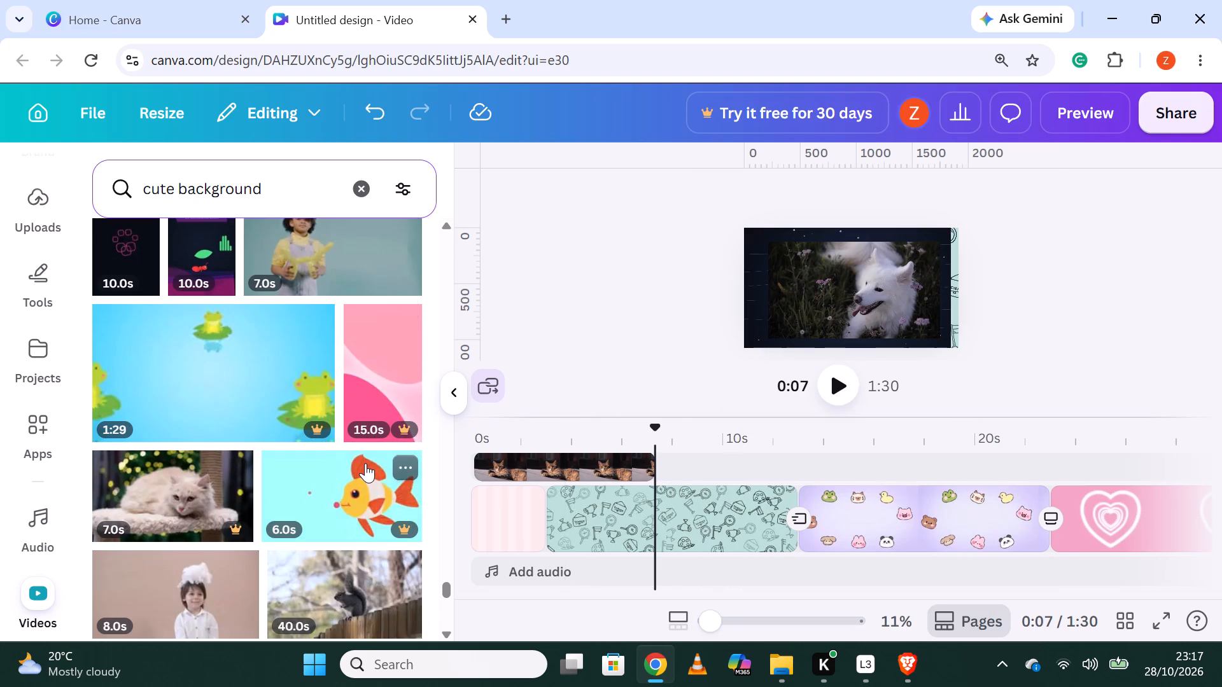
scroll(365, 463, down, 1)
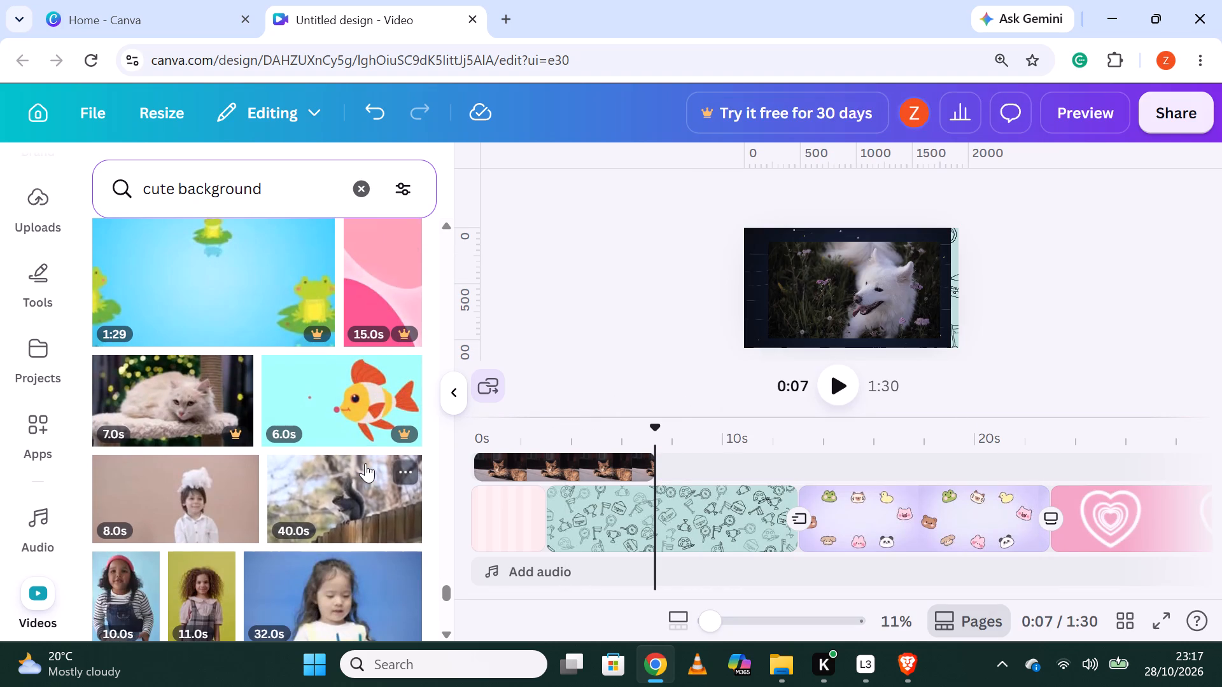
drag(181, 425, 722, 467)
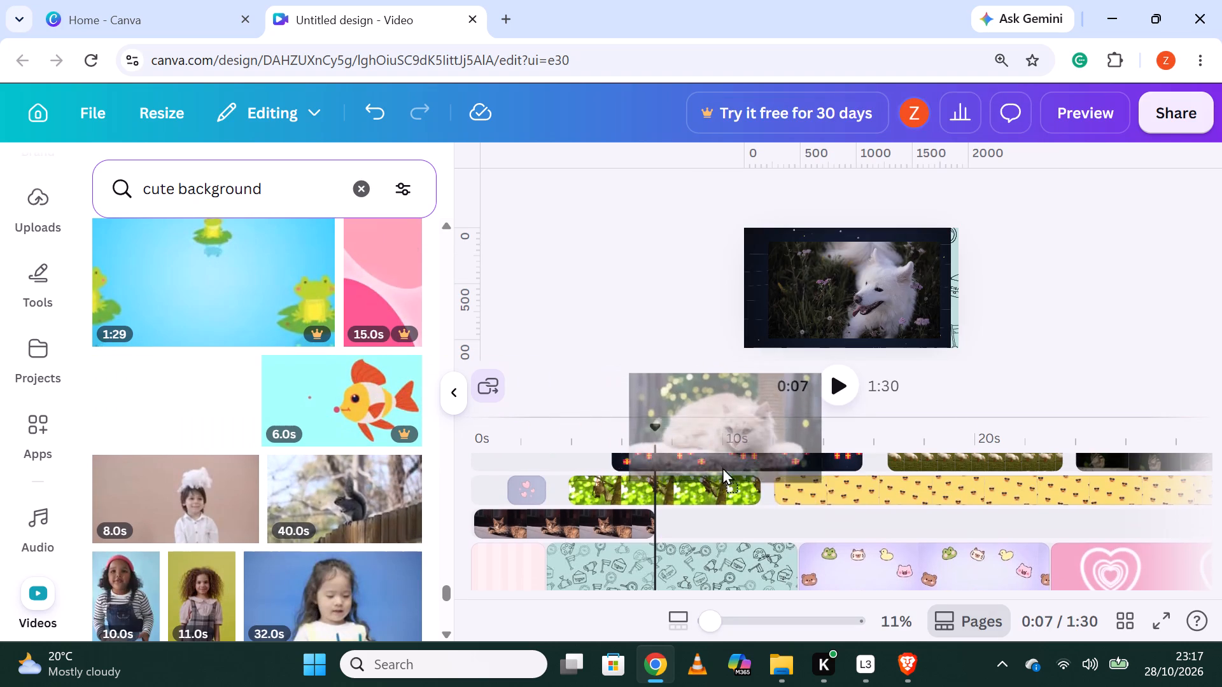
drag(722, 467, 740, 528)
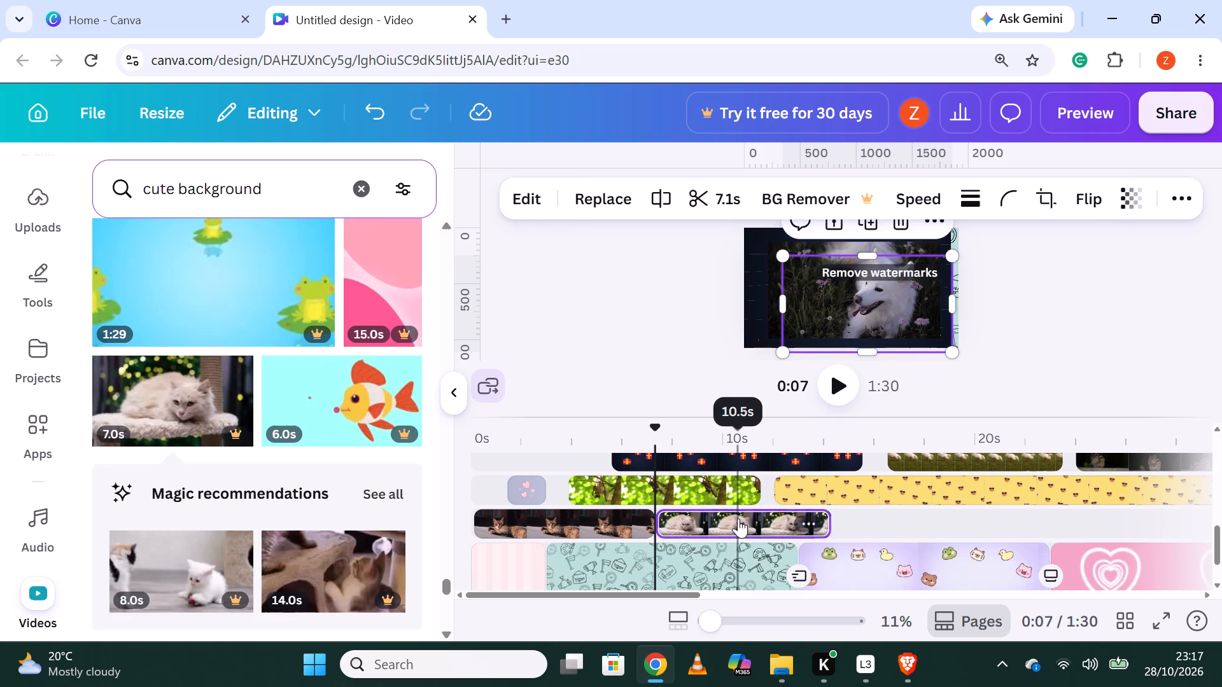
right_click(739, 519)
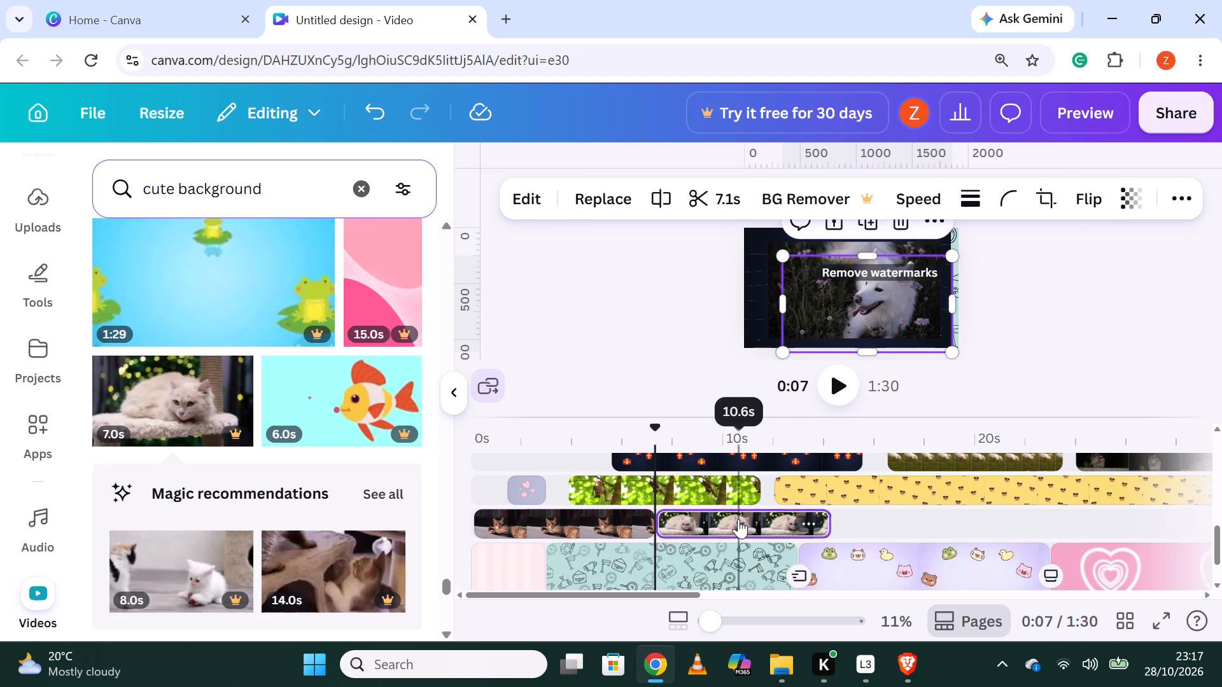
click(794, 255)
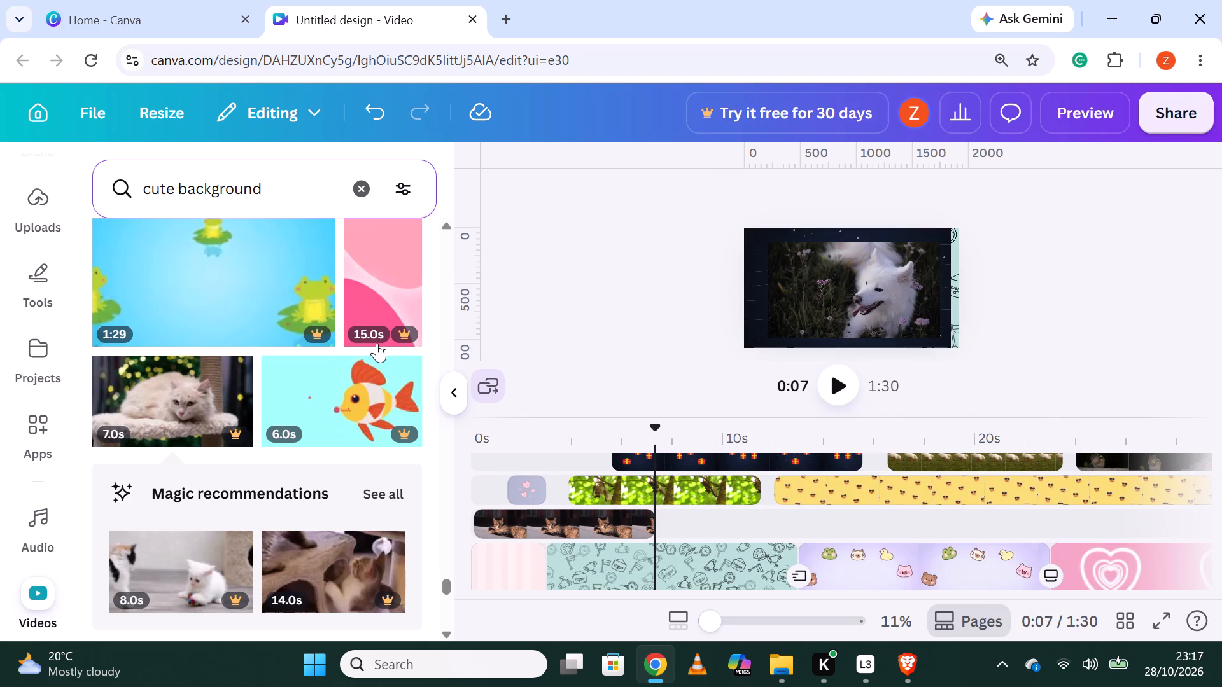
Overlay the 46-second pink hearts video after the tabby cat overlay on its track, starting at about 8.4 seconds, and preview it.
scroll(377, 343, down, 7)
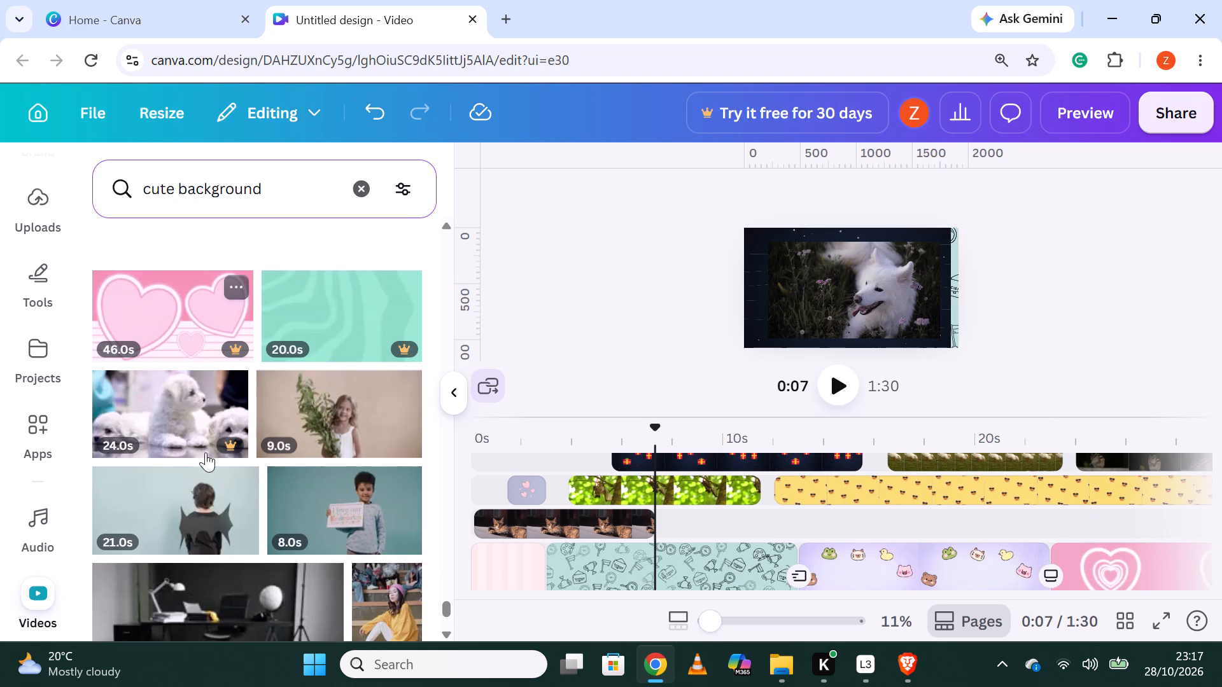
drag(164, 334, 246, 377)
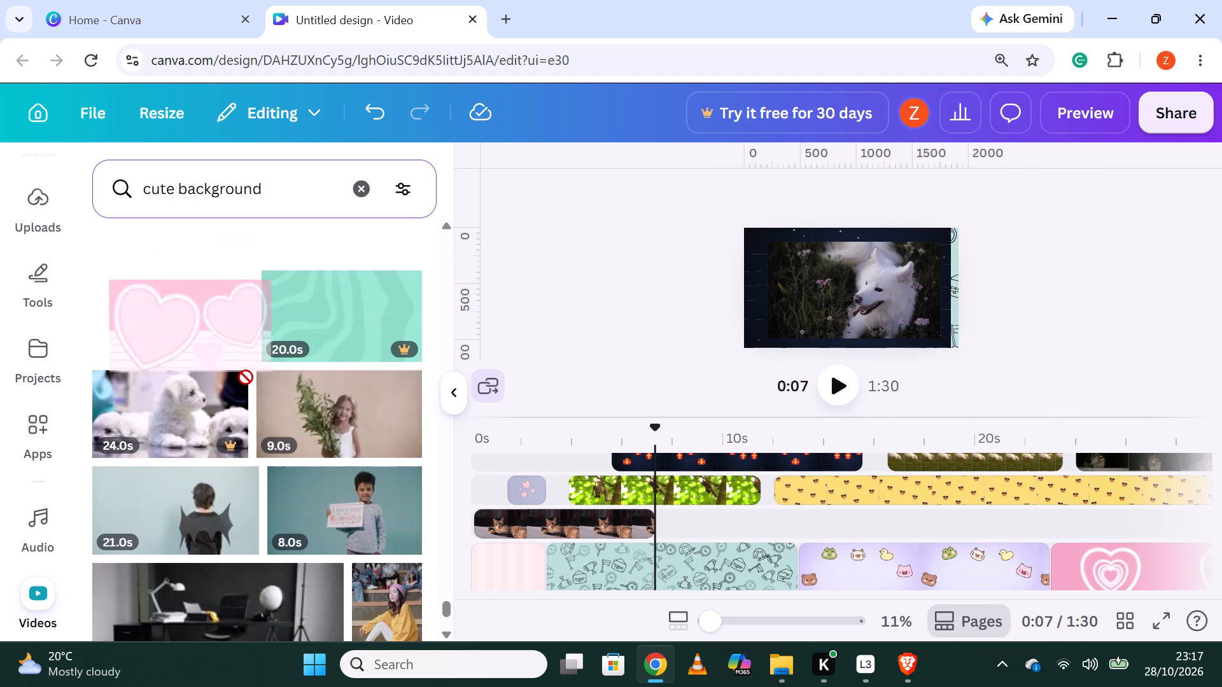
drag(246, 377, 755, 515)
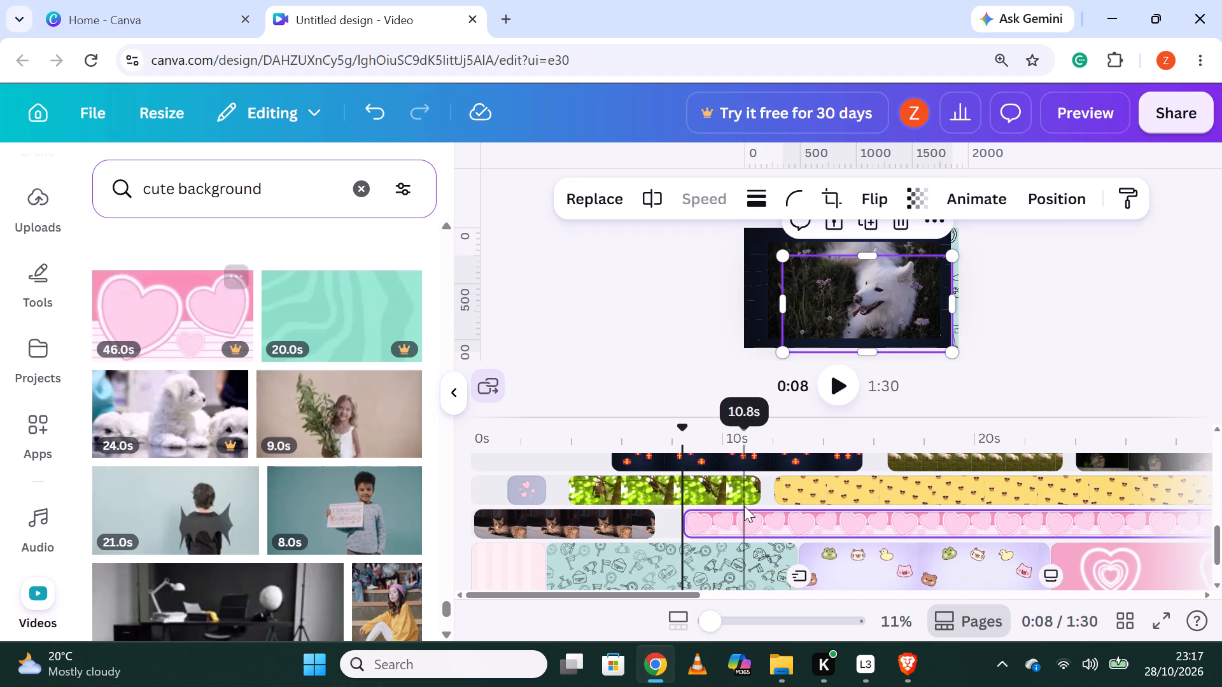
click(836, 387)
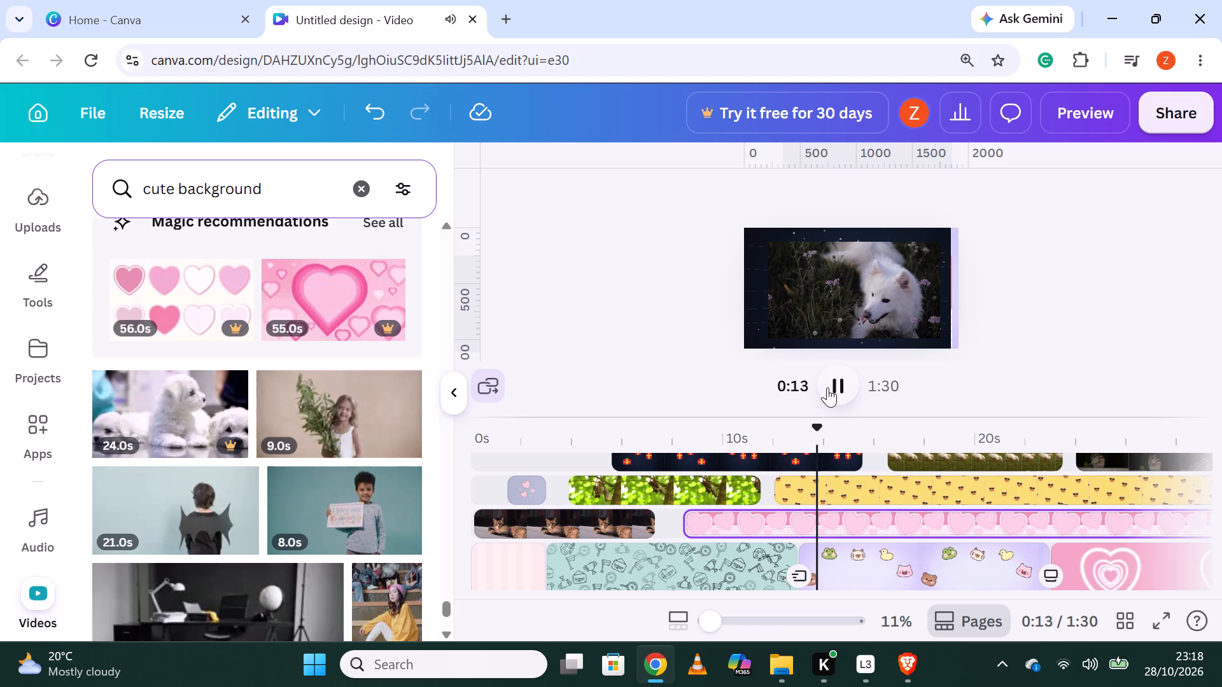
Replay the video around the start of the pink hearts overlay to check how it looks.
click(714, 529)
click(841, 388)
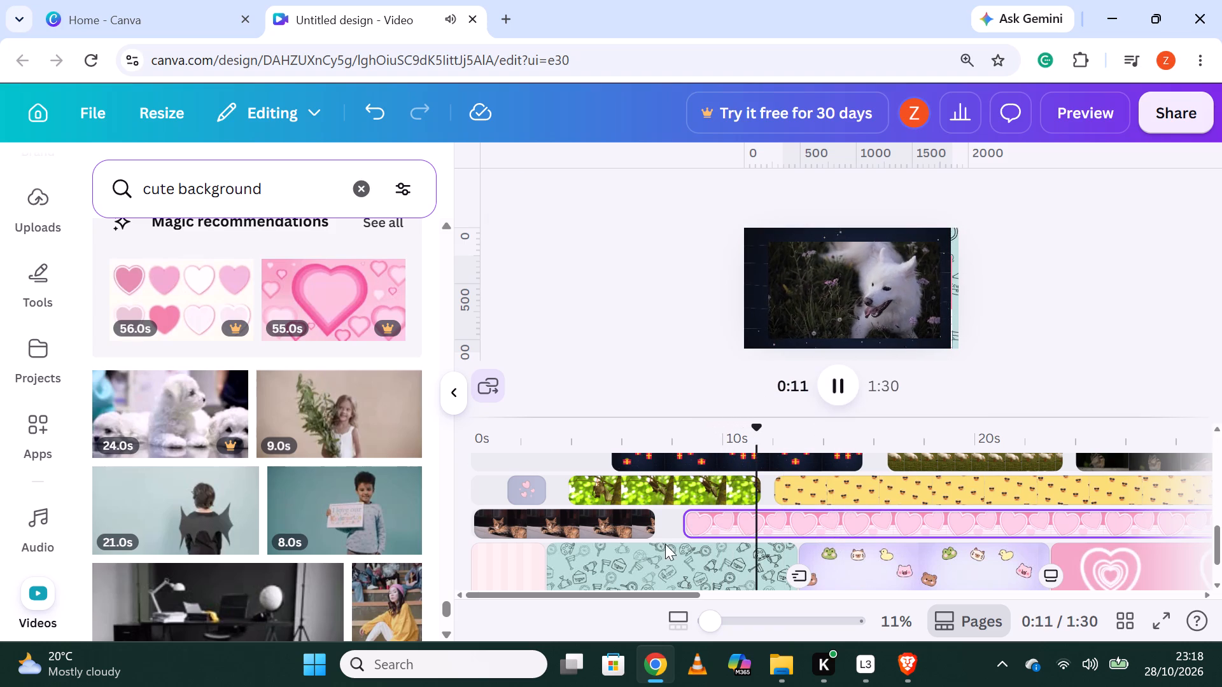
scroll(290, 496, down, 6)
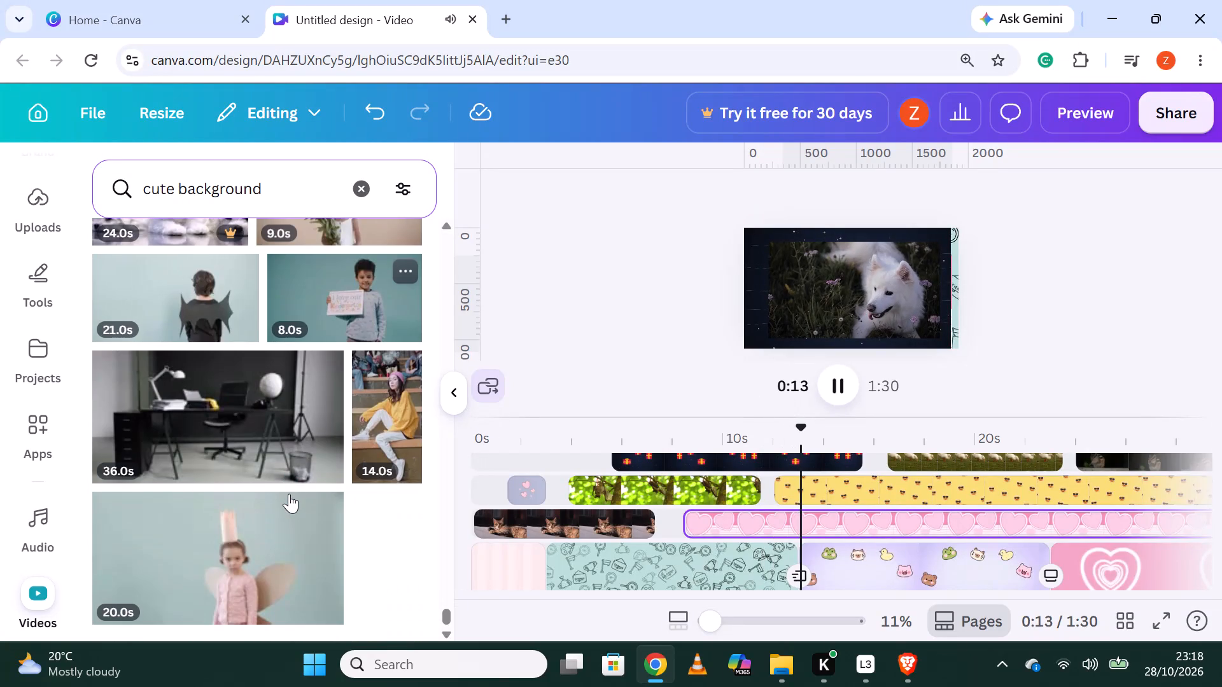
scroll(287, 506, down, 5)
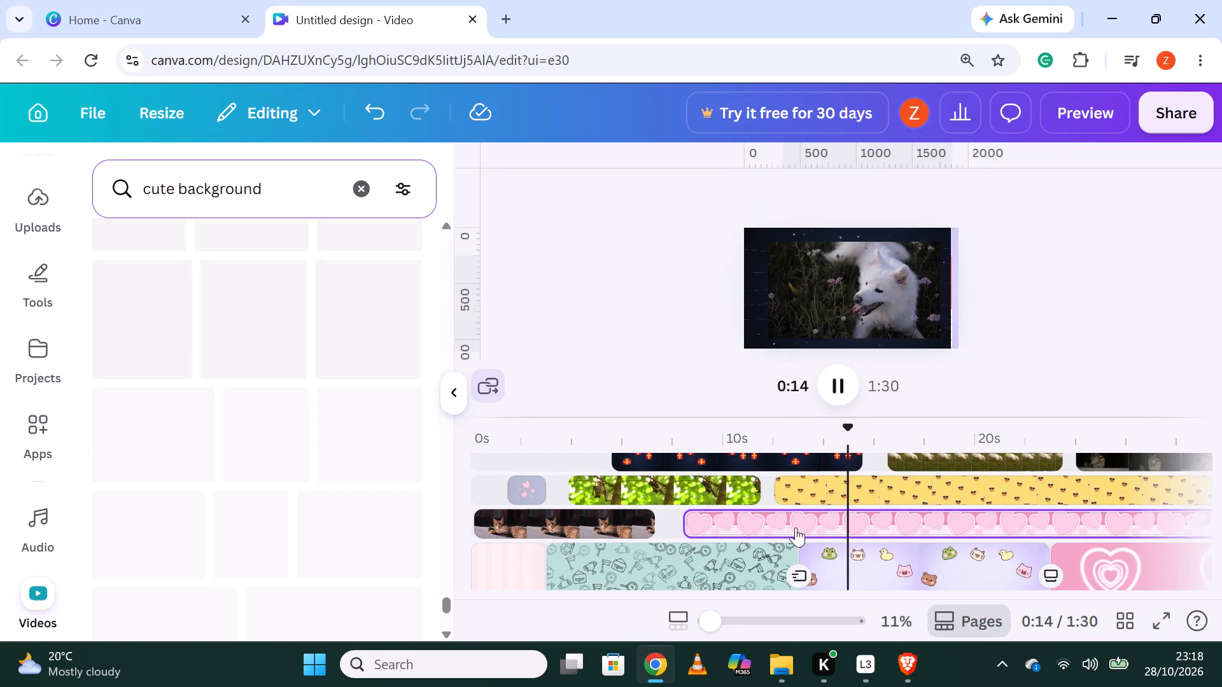
click(796, 527)
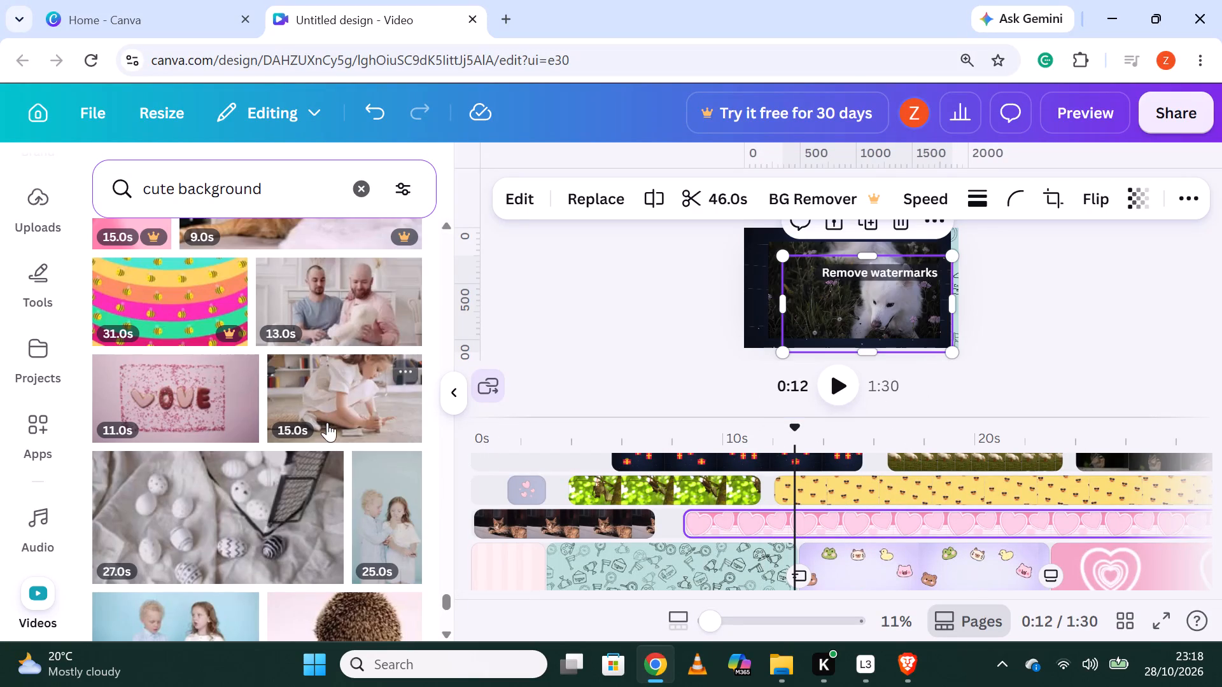
Overlay the 18-second dark red hearts video on a new track above the green foliage and yellow overlays, starting at 0 seconds.
scroll(237, 524, down, 3)
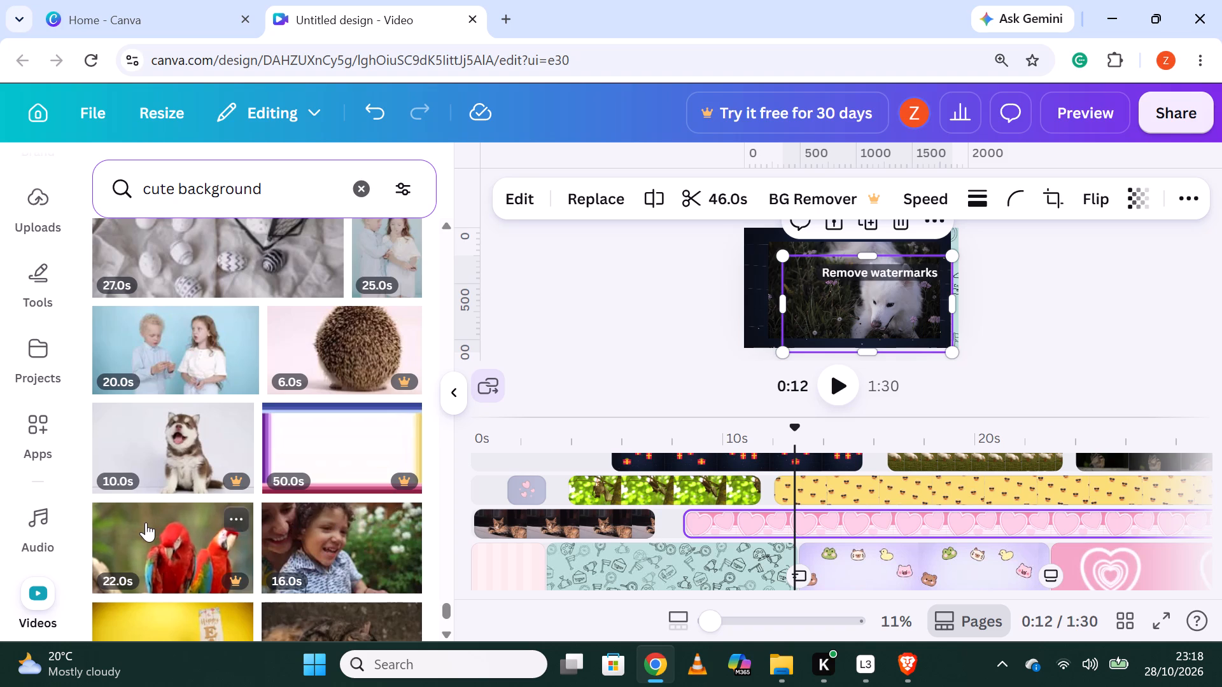
scroll(59, 510, down, 2)
scroll(298, 498, down, 3)
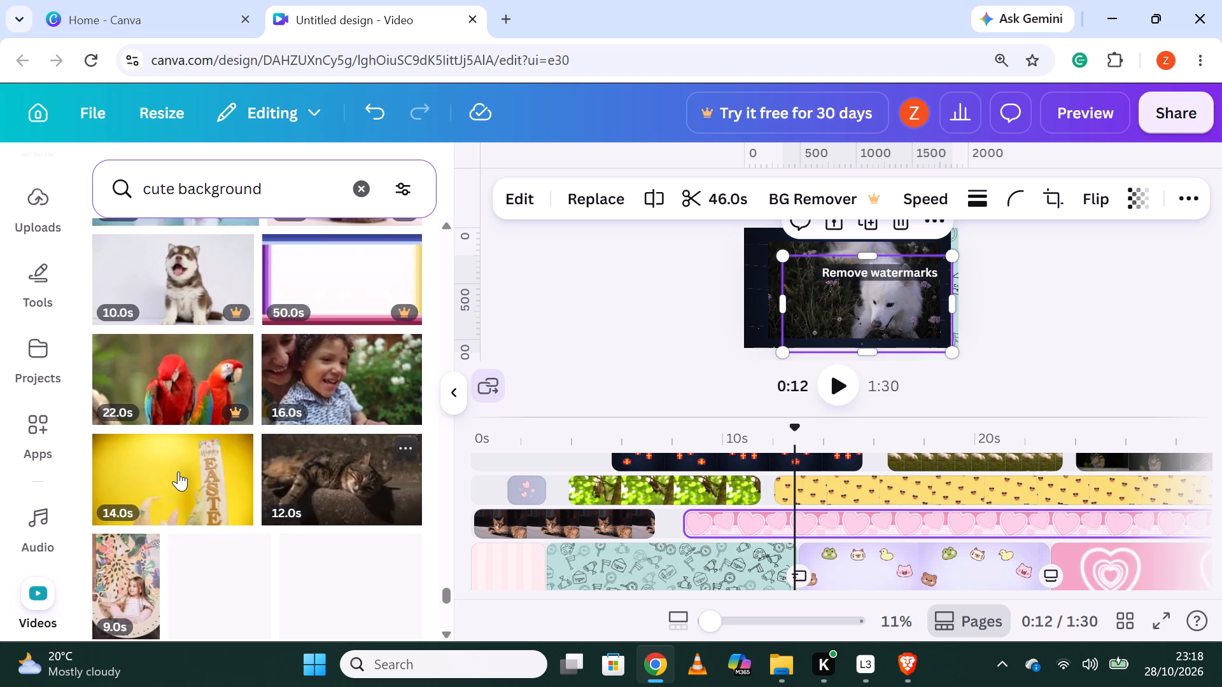
scroll(133, 525, down, 2)
scroll(146, 431, down, 3)
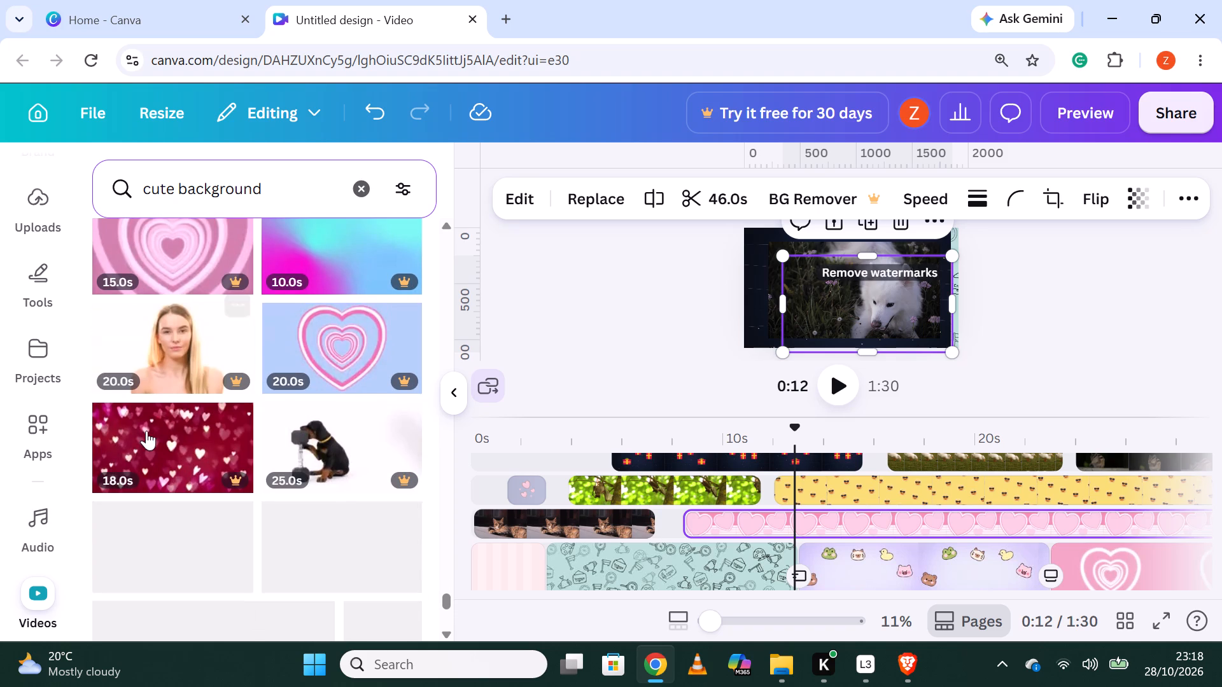
scroll(172, 383, down, 2)
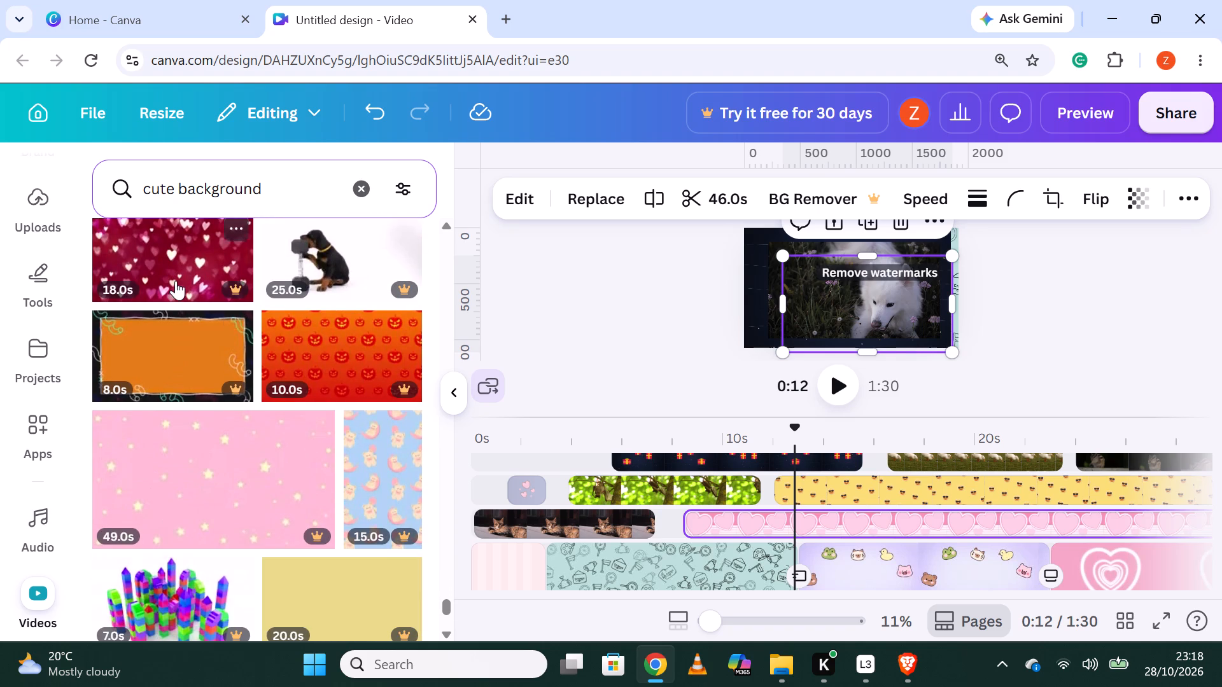
drag(176, 281, 754, 481)
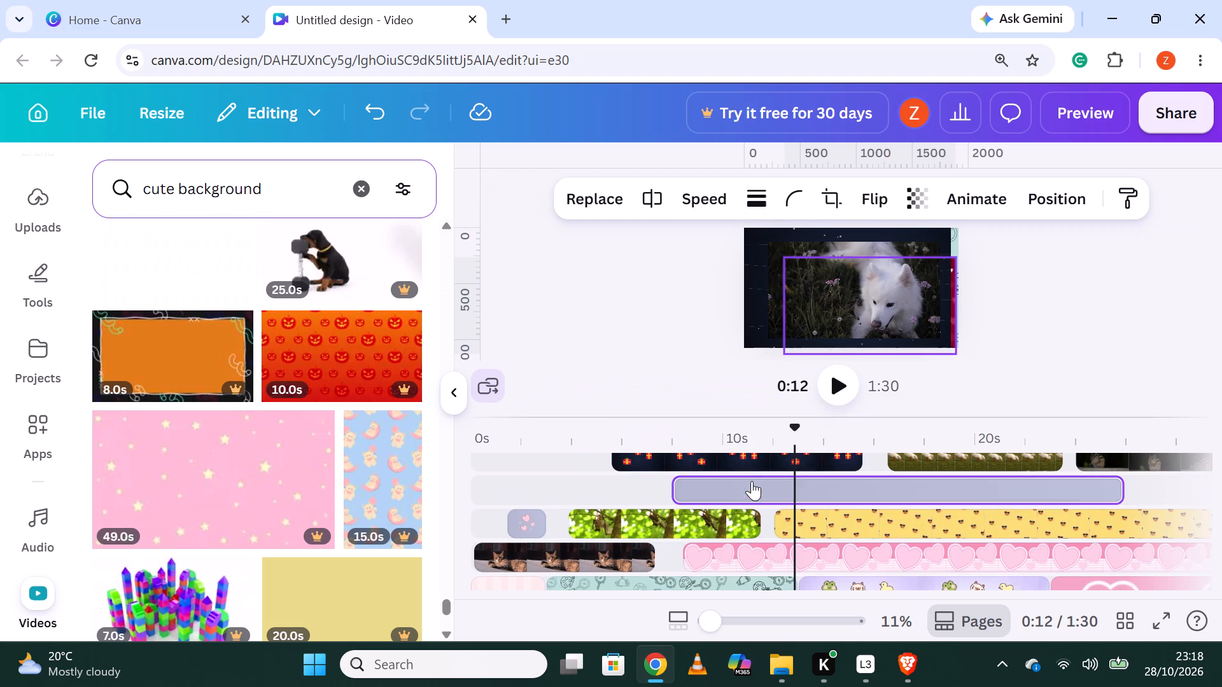
drag(765, 480, 552, 484)
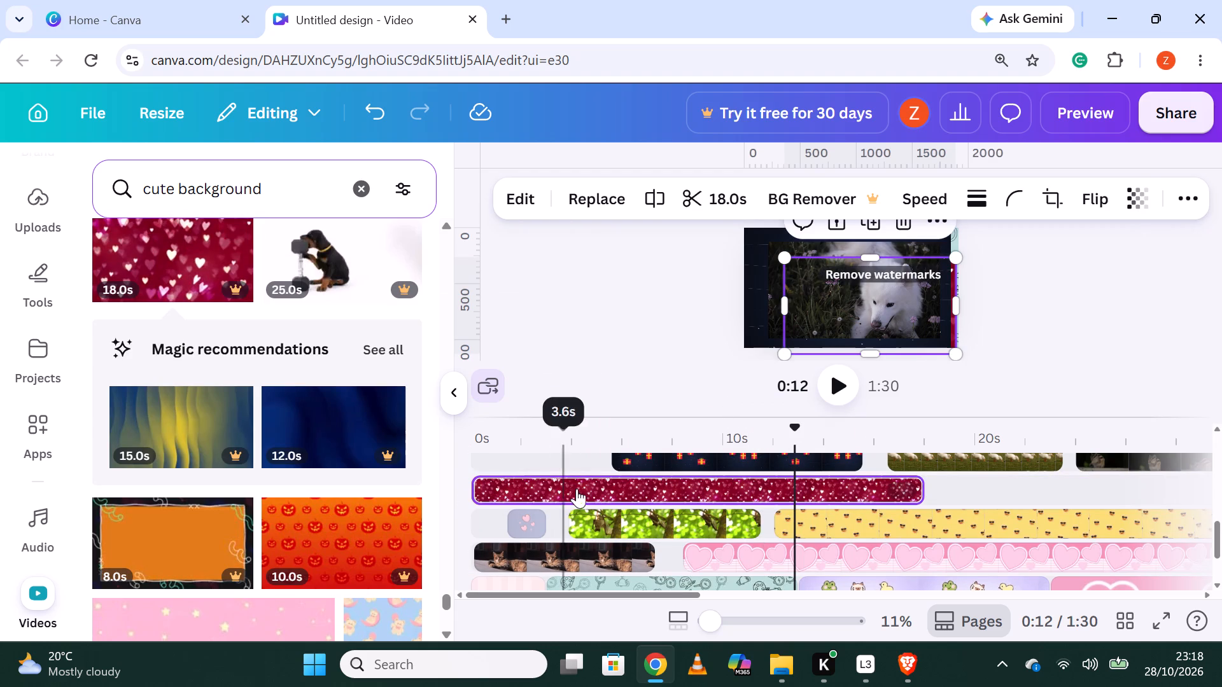
Split the red hearts overlay at about 7.3 seconds and move its second part to start at about 12 seconds.
click(657, 492)
right_click(656, 492)
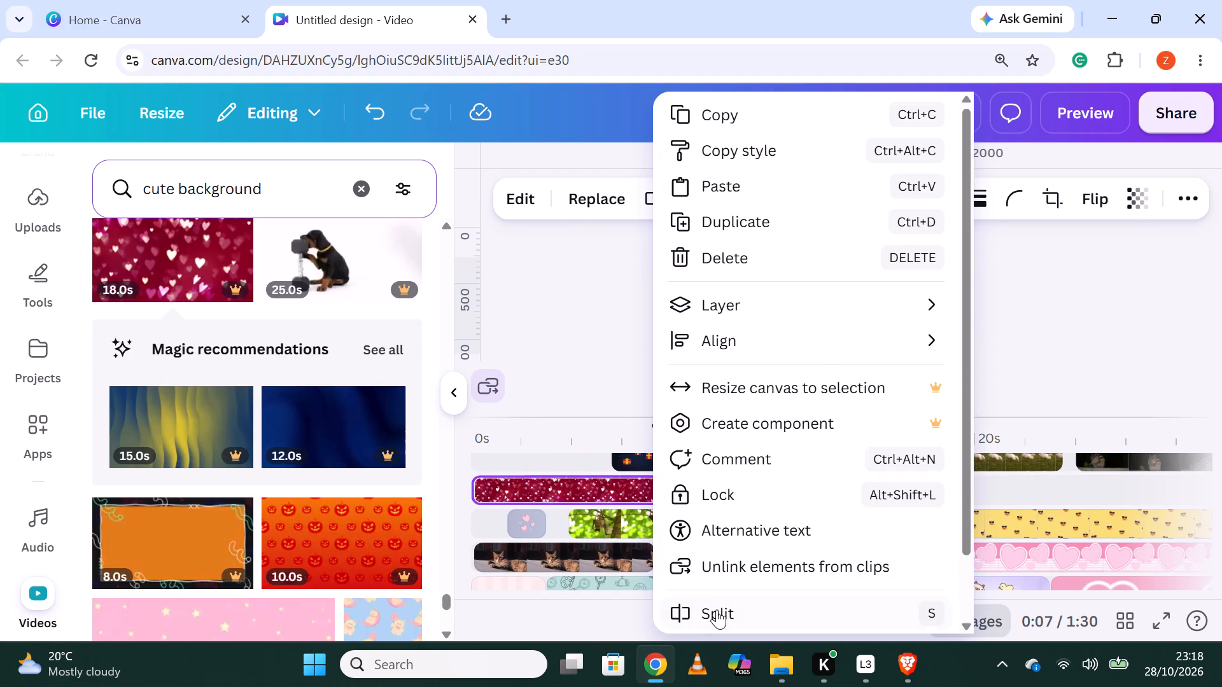
click(717, 610)
drag(749, 488, 860, 486)
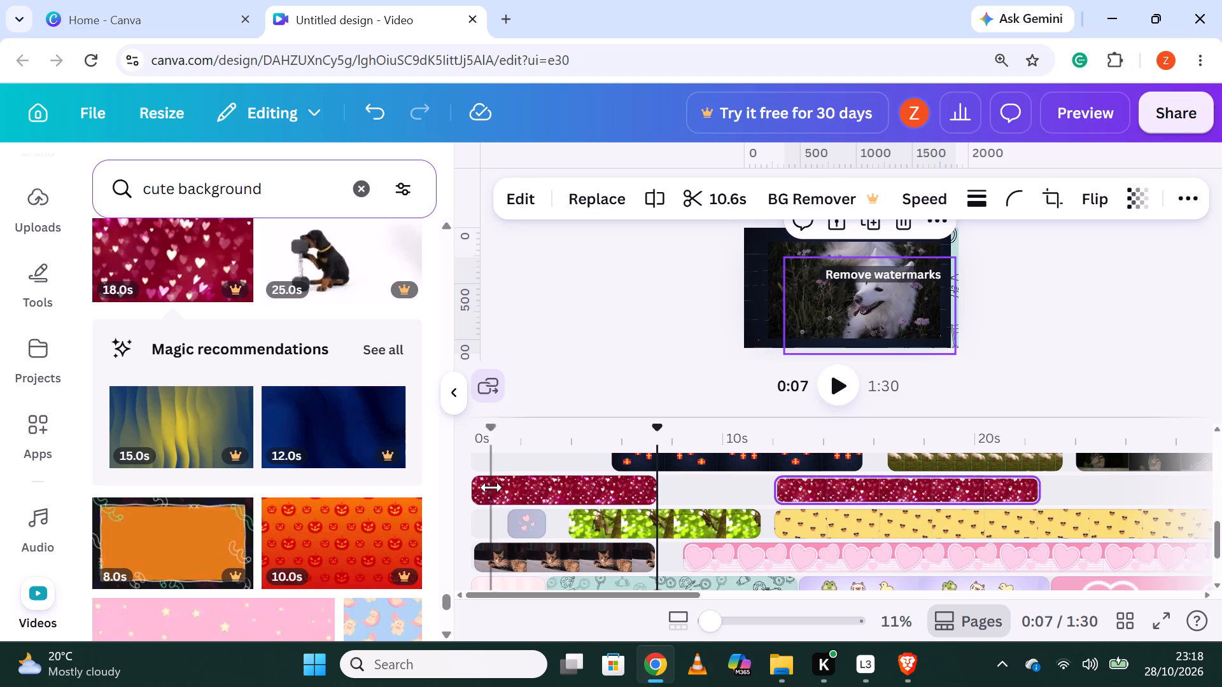
Preview the video at both parts of the red hearts overlay.
click(489, 487)
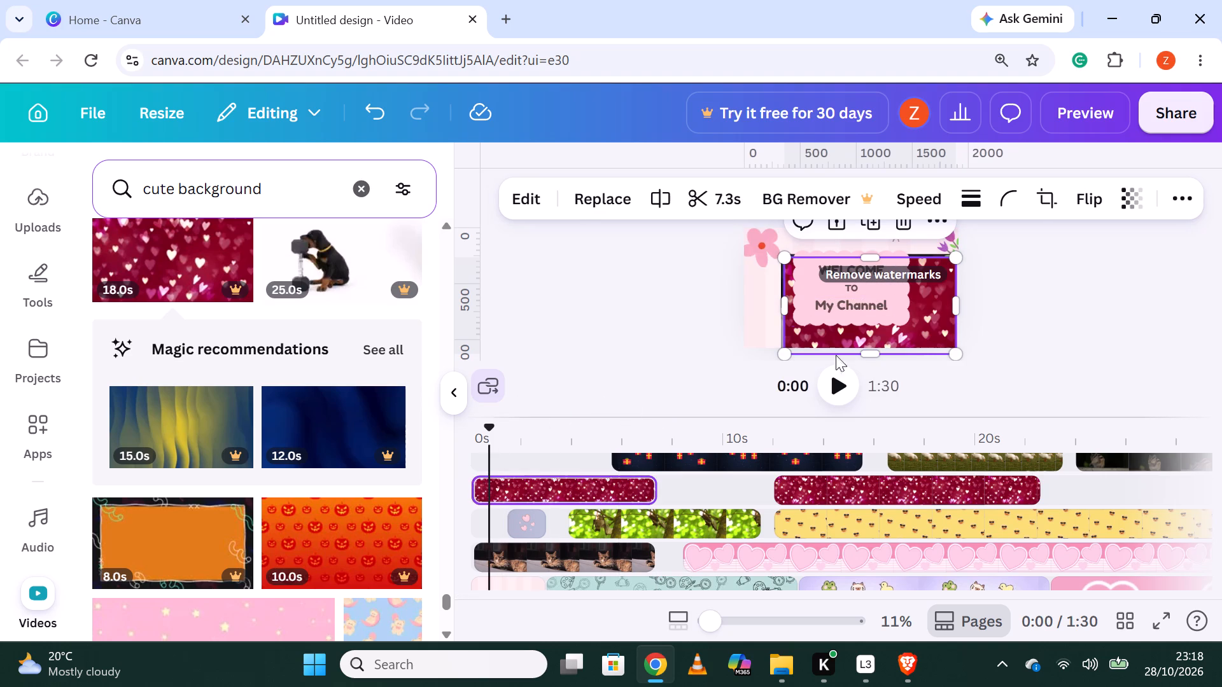
click(834, 378)
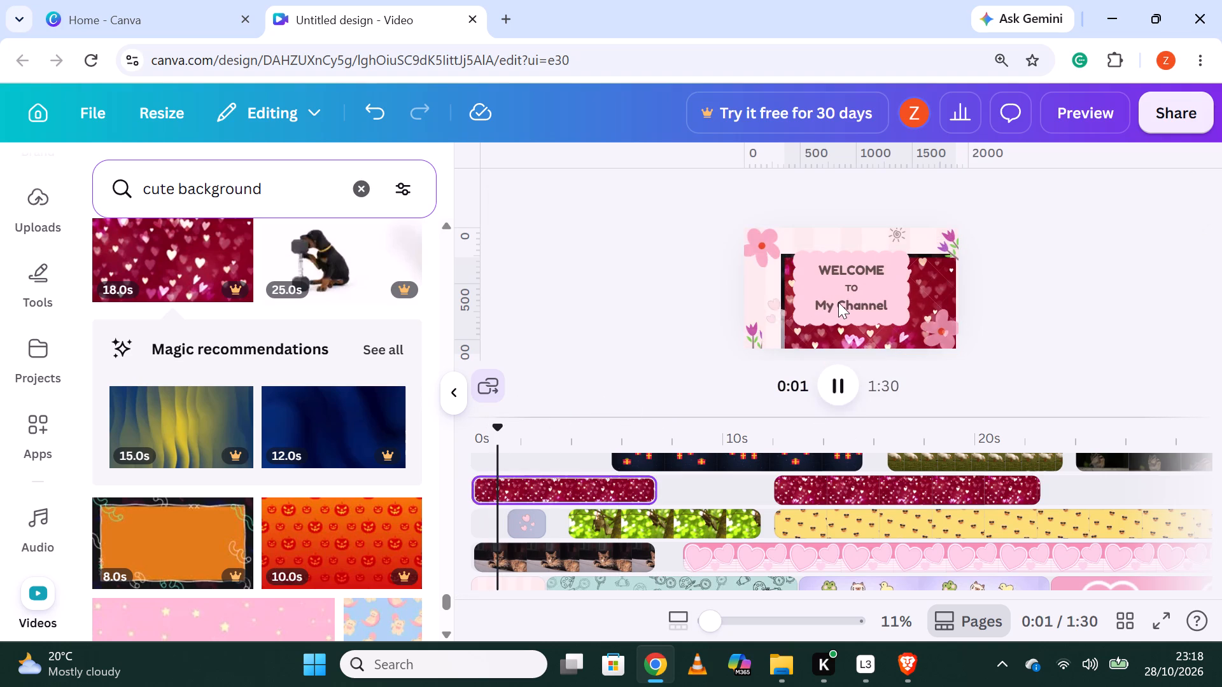
drag(838, 303, 857, 313)
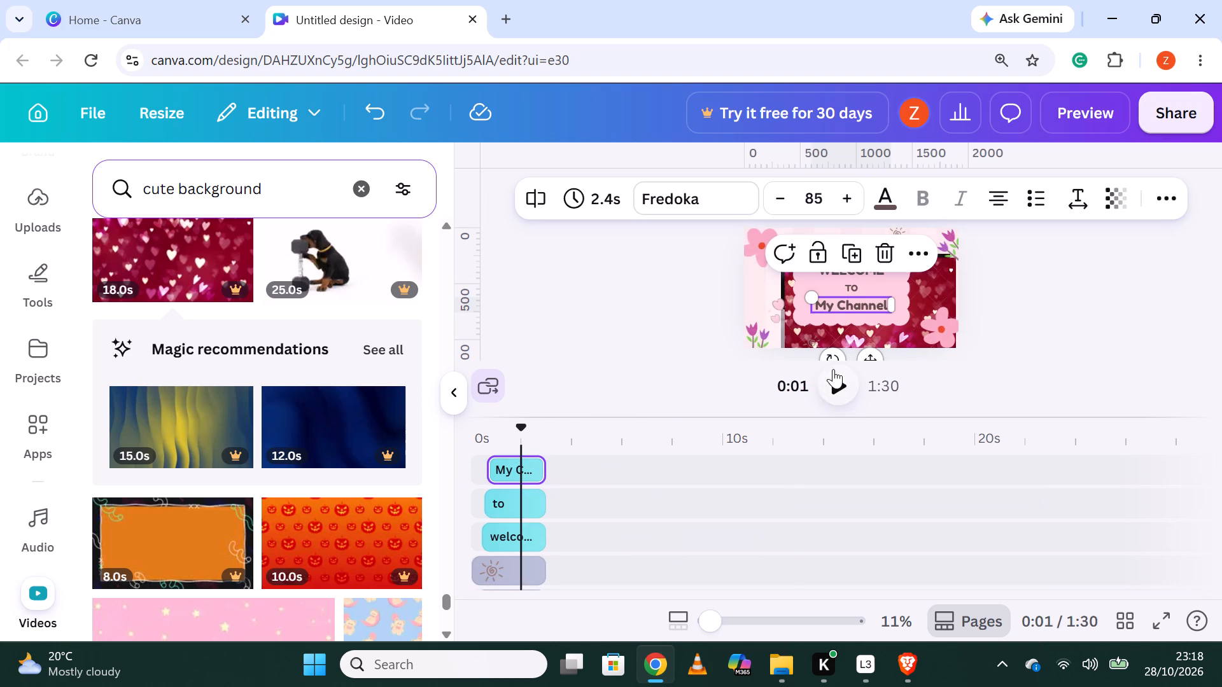
scroll(771, 478, down, 5)
scroll(769, 477, up, 1)
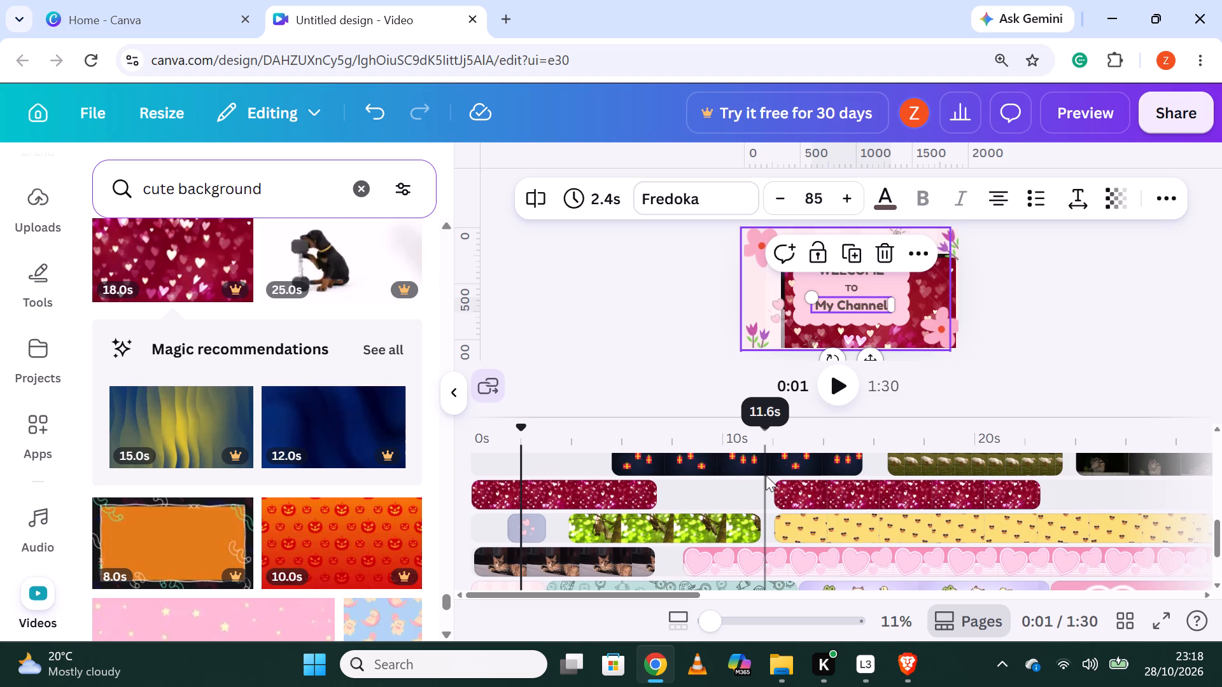
click(844, 495)
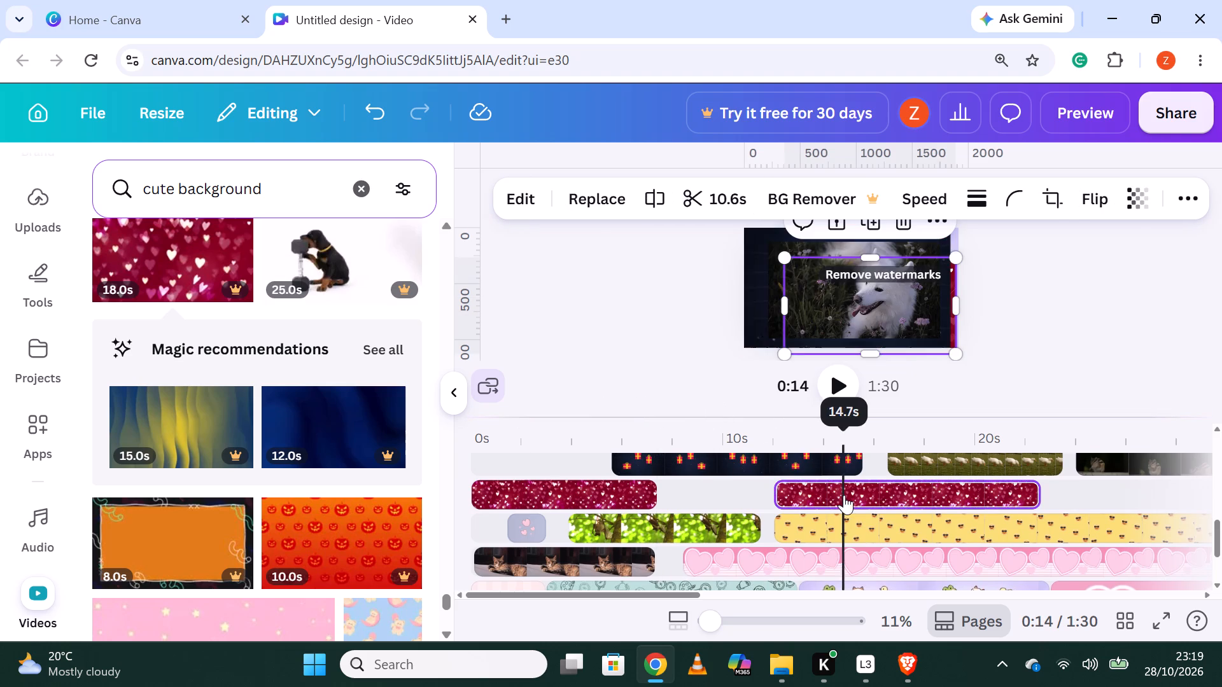
click(841, 391)
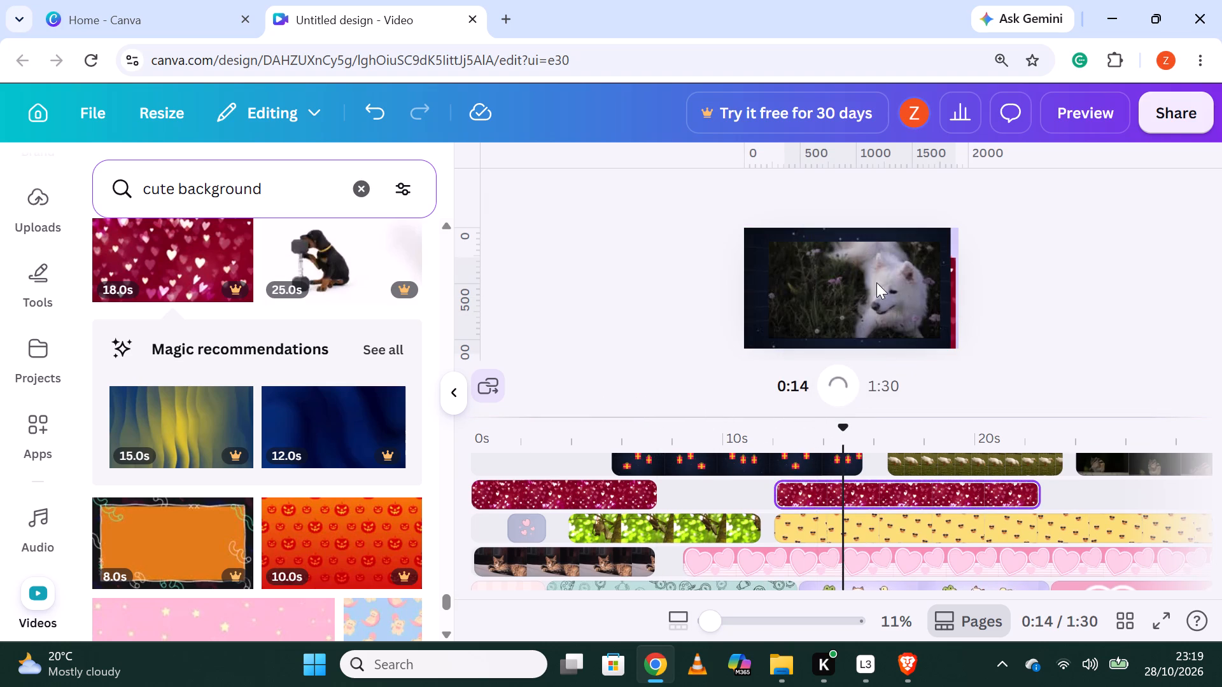
Enlarge the white dog video overlay on all four sides so that it fills the whole frame.
click(862, 295)
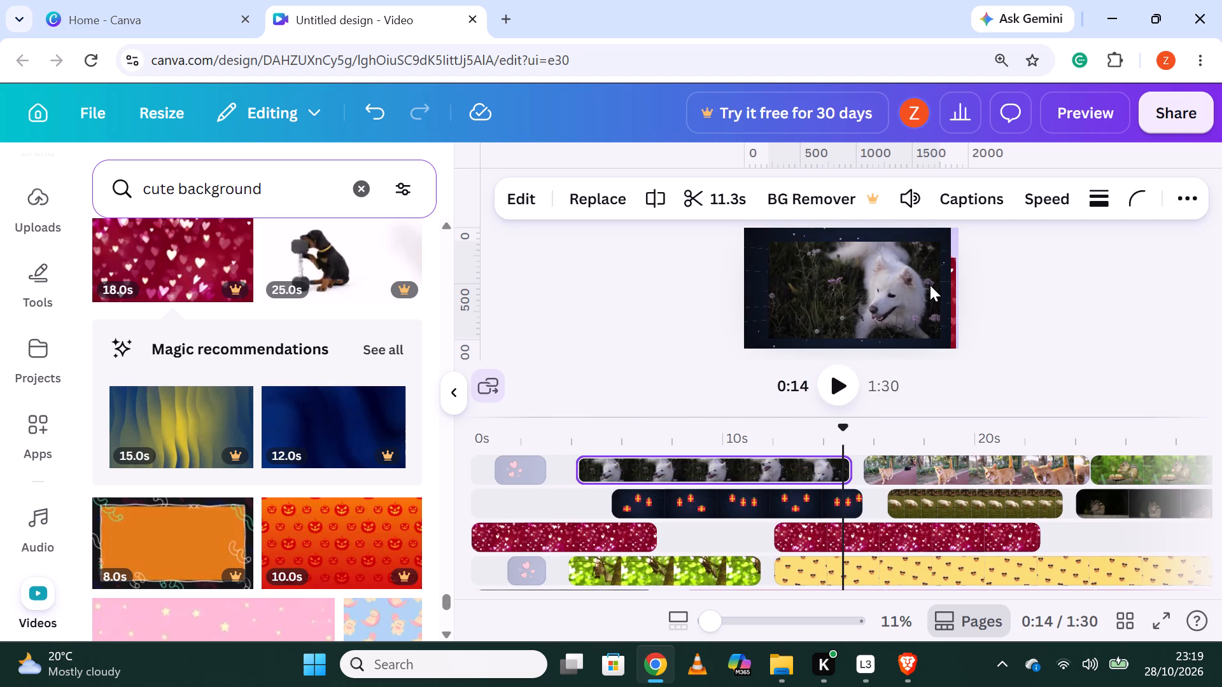
click(930, 285)
click(936, 294)
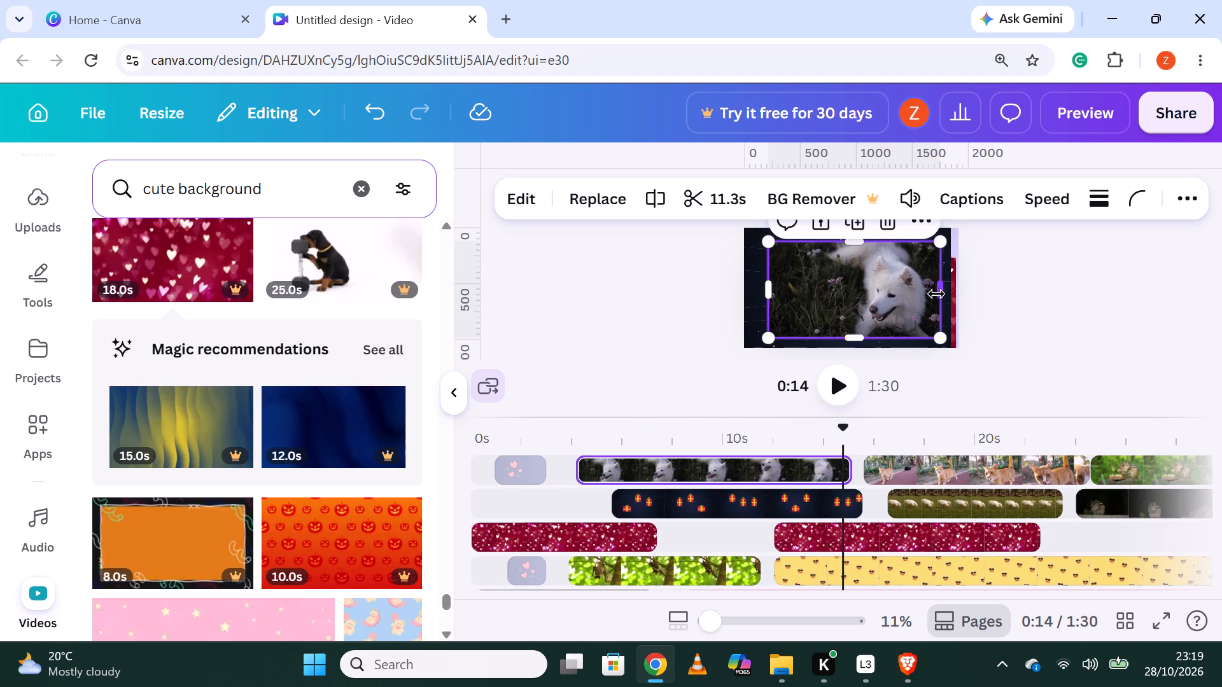
drag(941, 295, 959, 295)
drag(766, 285, 752, 286)
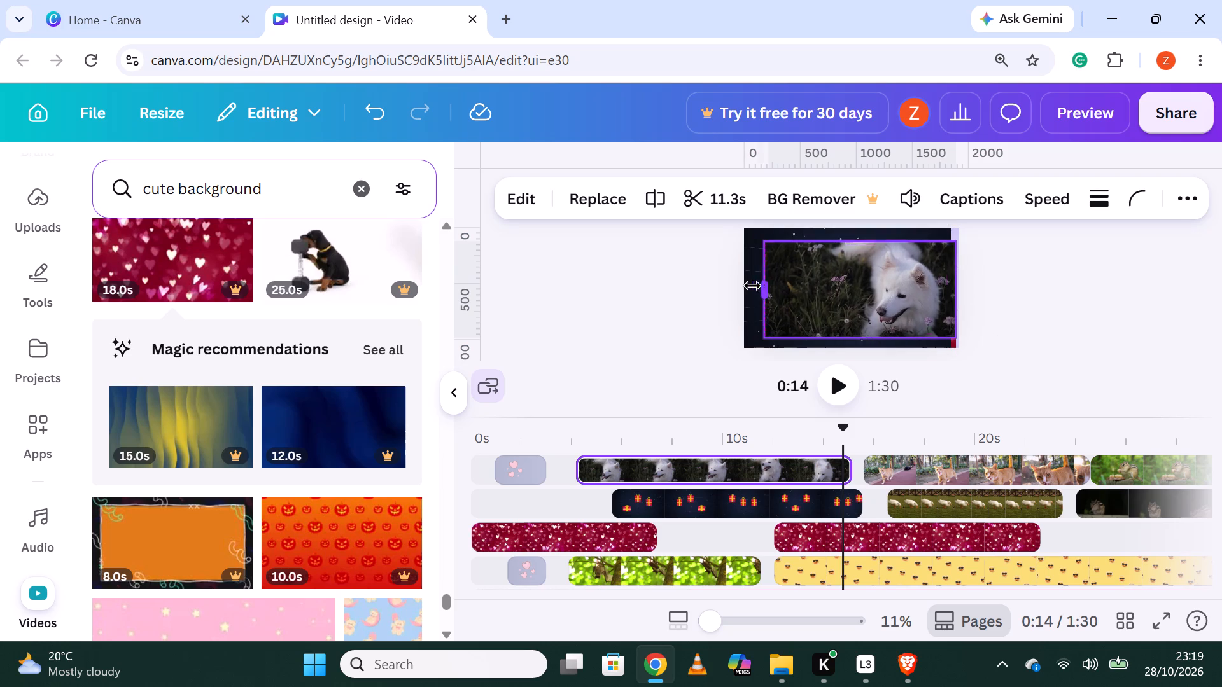
drag(752, 286, 741, 287)
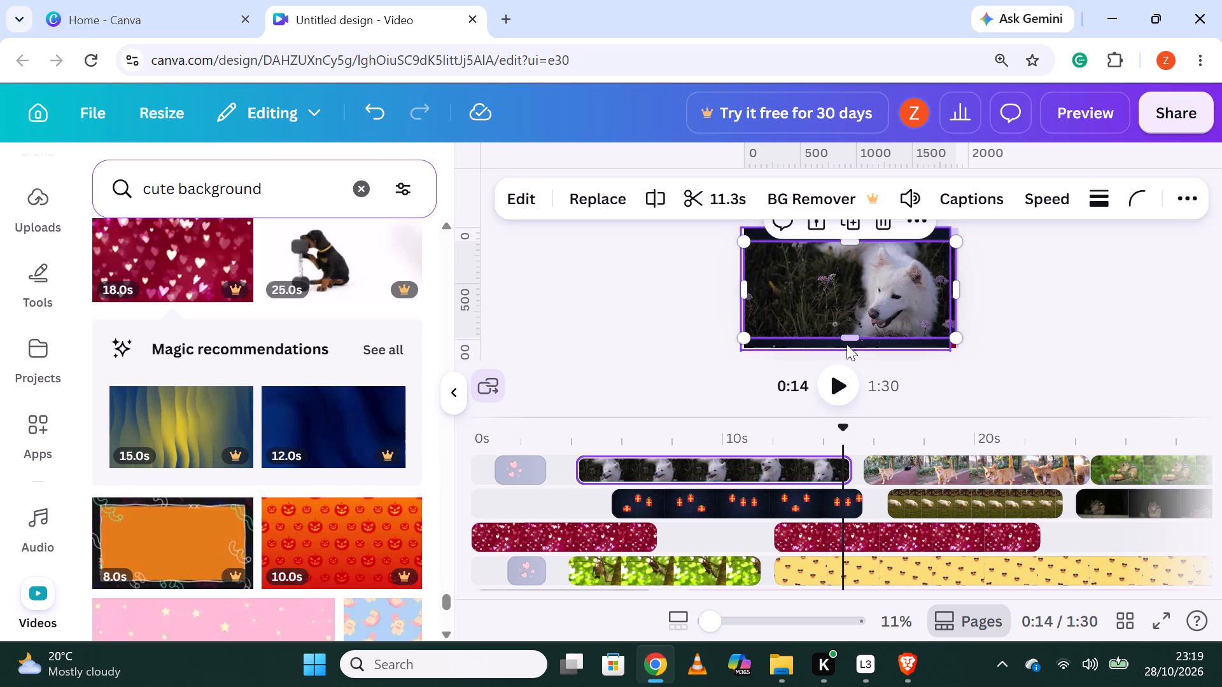
drag(853, 333, 855, 349)
drag(852, 239, 852, 229)
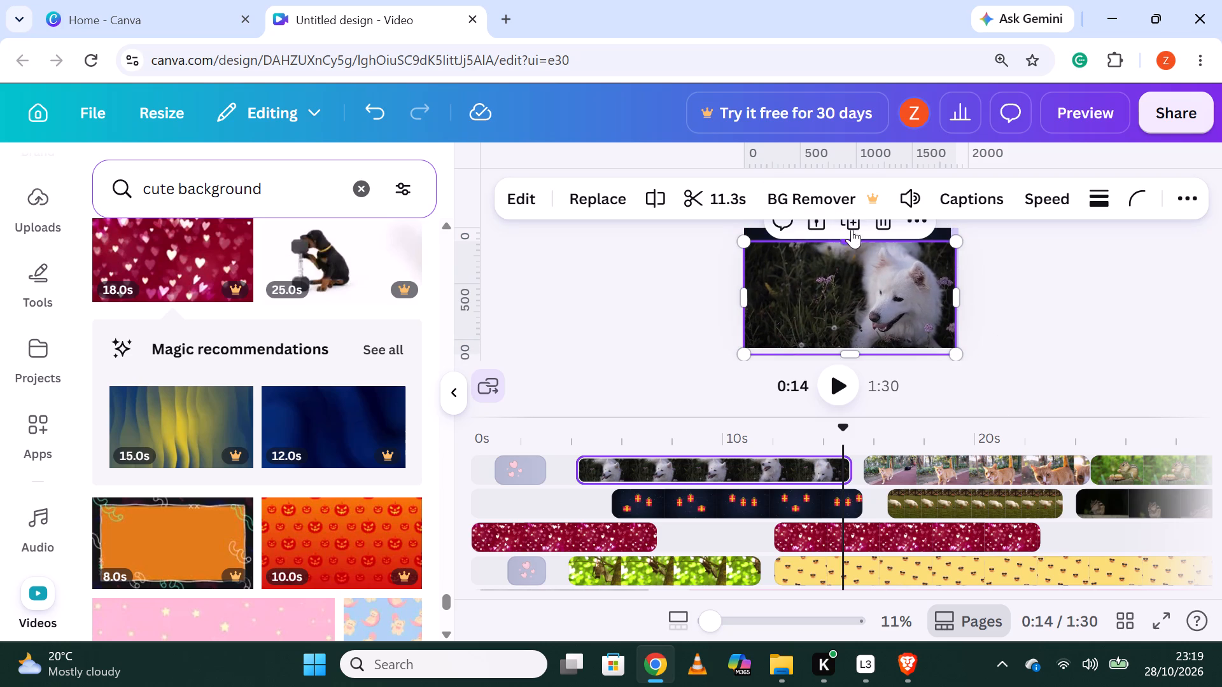
drag(852, 229, 850, 224)
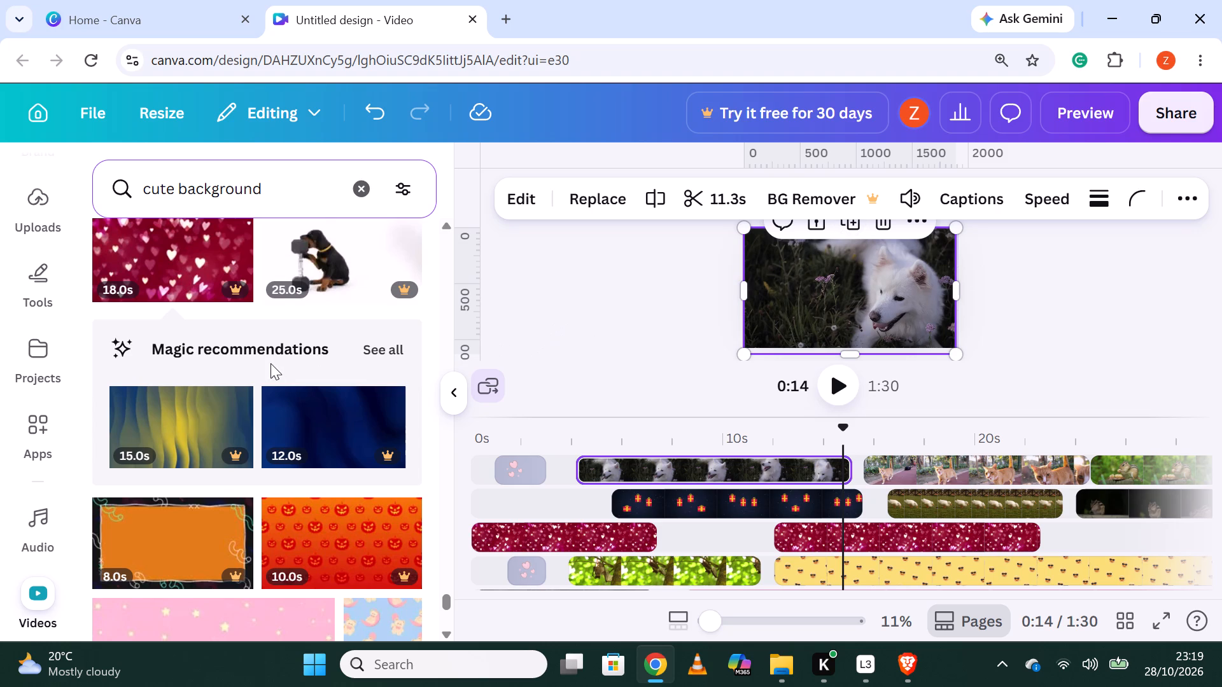
Overlay the 10-second pink sparkling heart video on a new track just above the red hearts track, at about 7.4 seconds, and preview it.
scroll(270, 363, down, 5)
scroll(191, 371, down, 1)
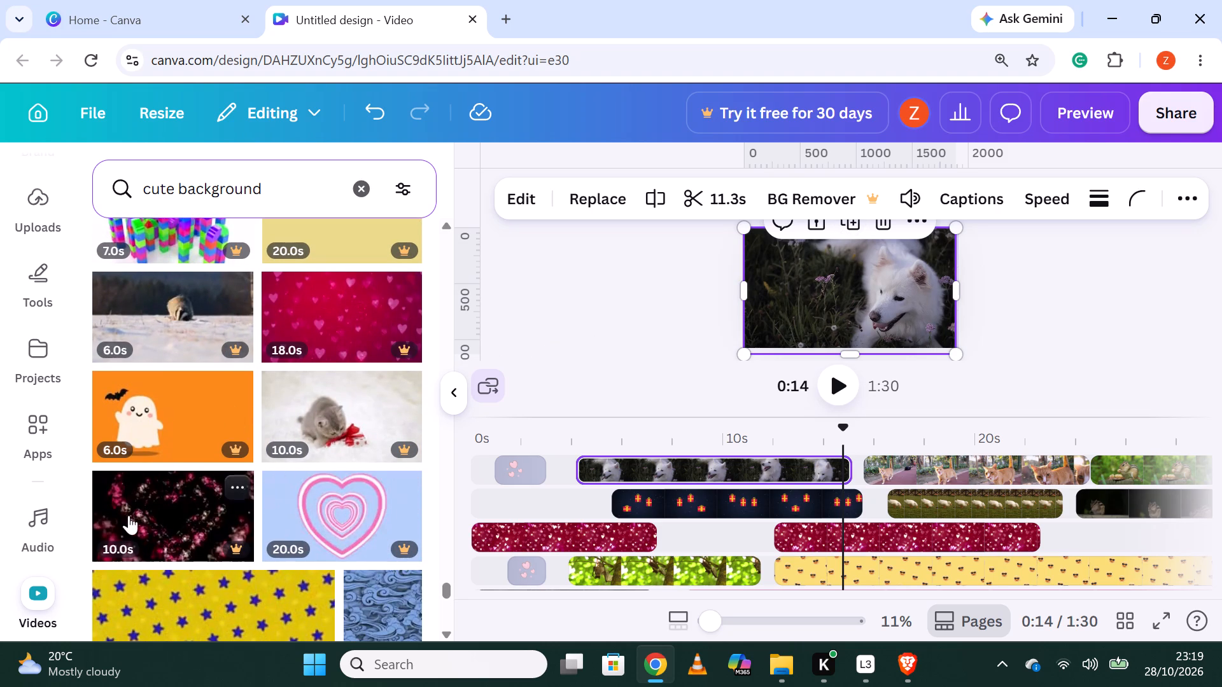
drag(135, 513, 738, 504)
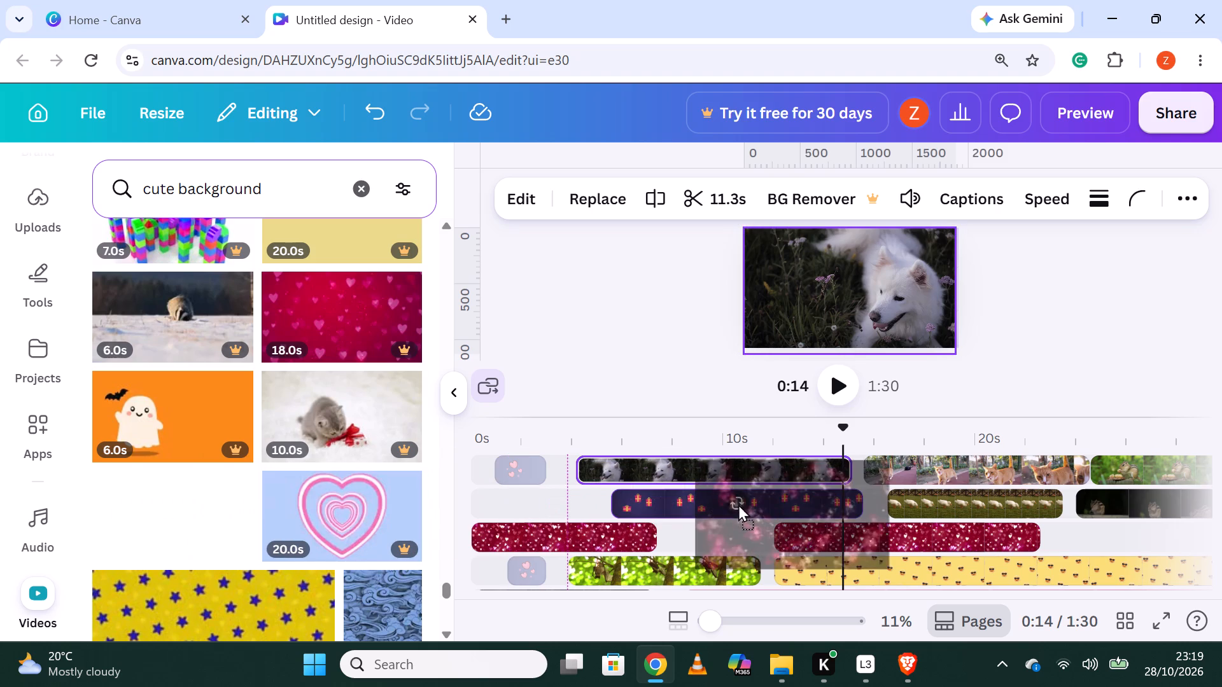
drag(738, 504, 711, 520)
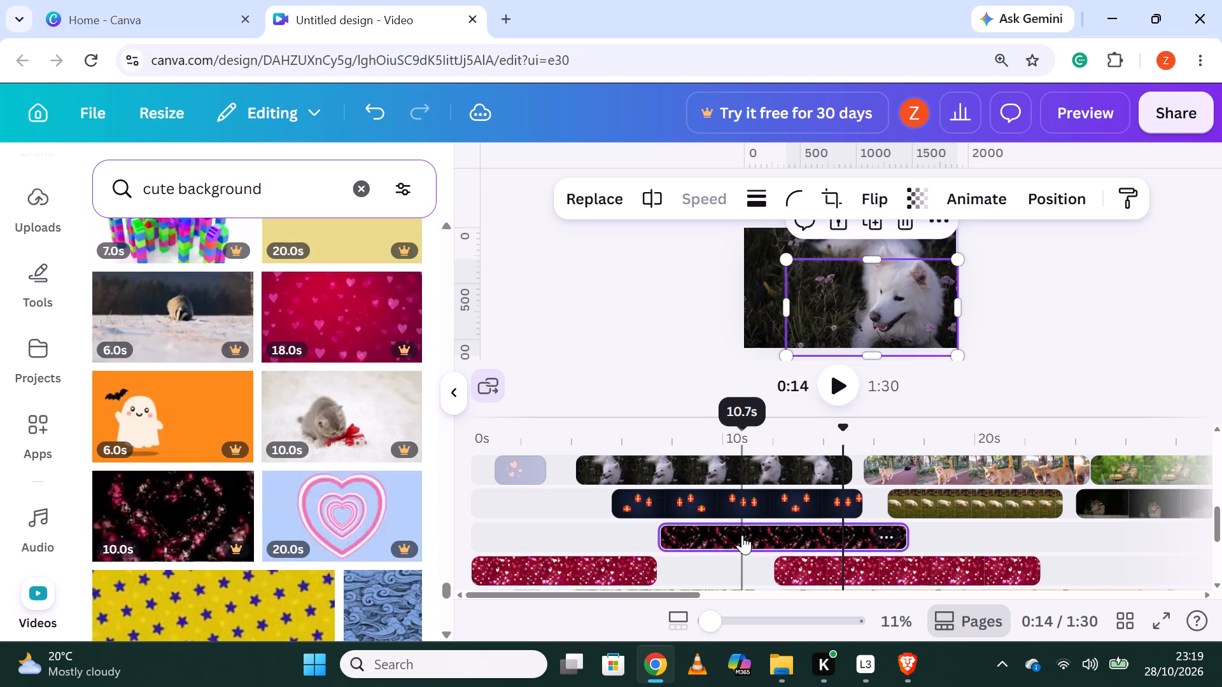
click(742, 535)
click(687, 542)
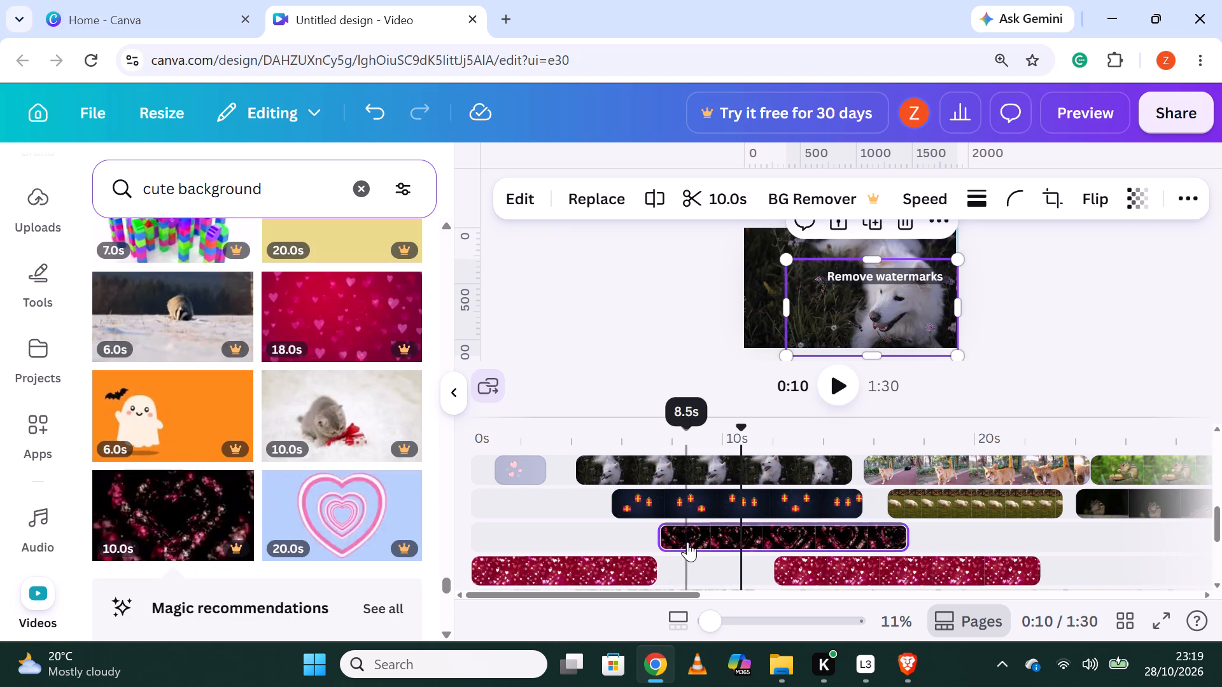
click(838, 394)
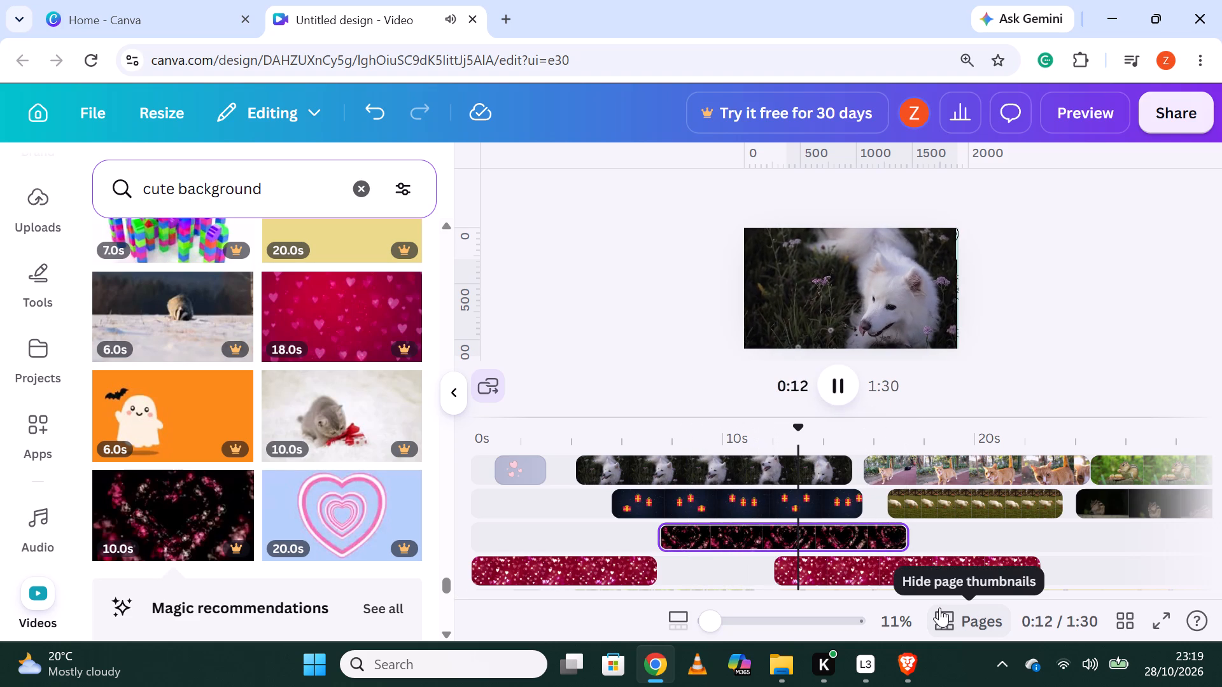
click(760, 538)
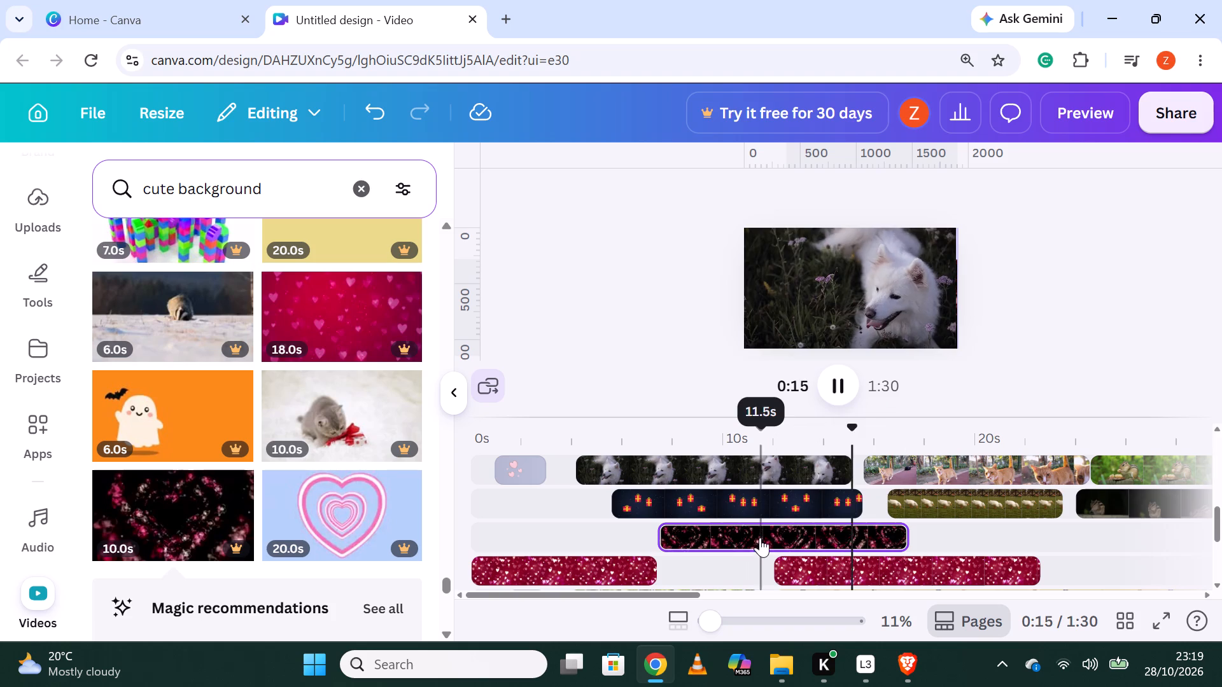
Split the sparkling heart overlay at about 12.4 seconds and move its second part to start at about 15.2 seconds.
click(783, 541)
right_click(782, 541)
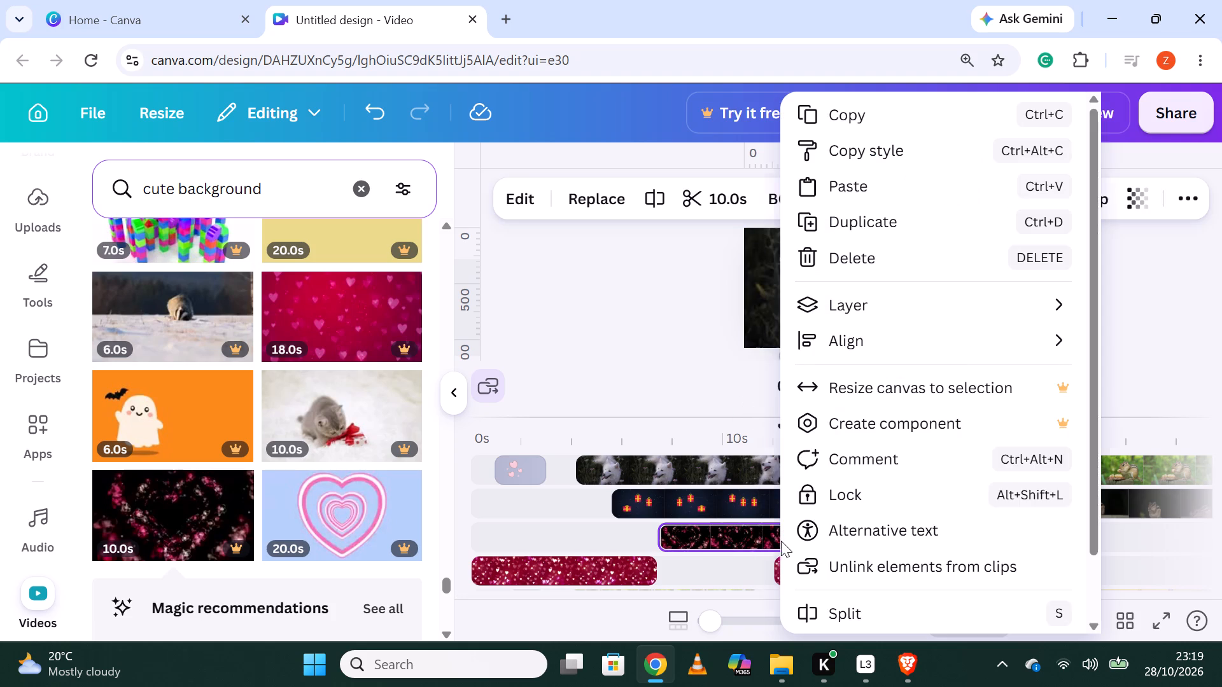
click(837, 616)
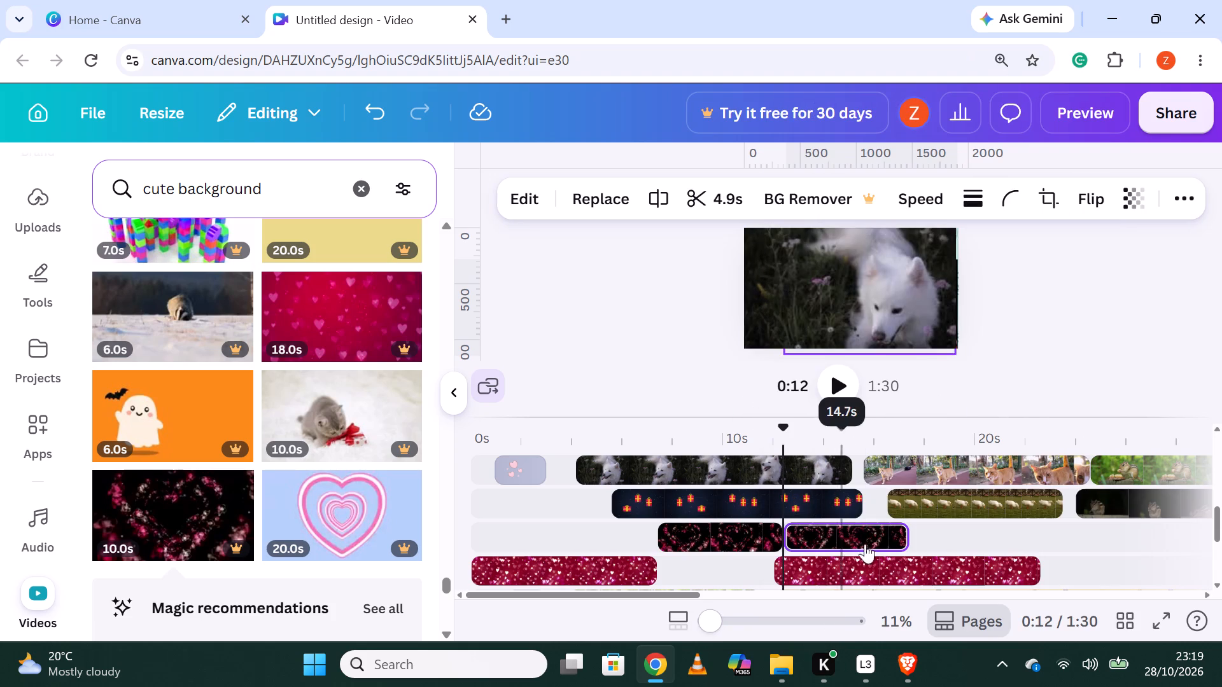
drag(837, 539, 906, 532)
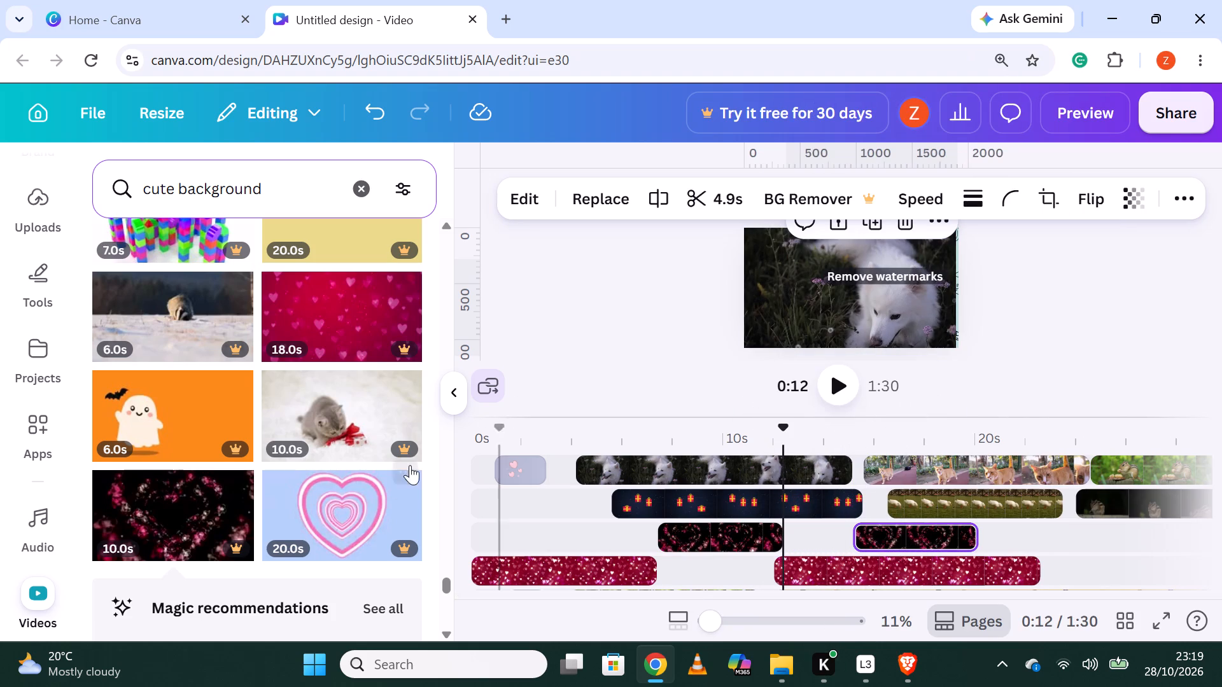
Overlay the 12-second guinea pig video on the sparkling heart track, starting at about 21.6 seconds, and preview it.
scroll(274, 399, down, 5)
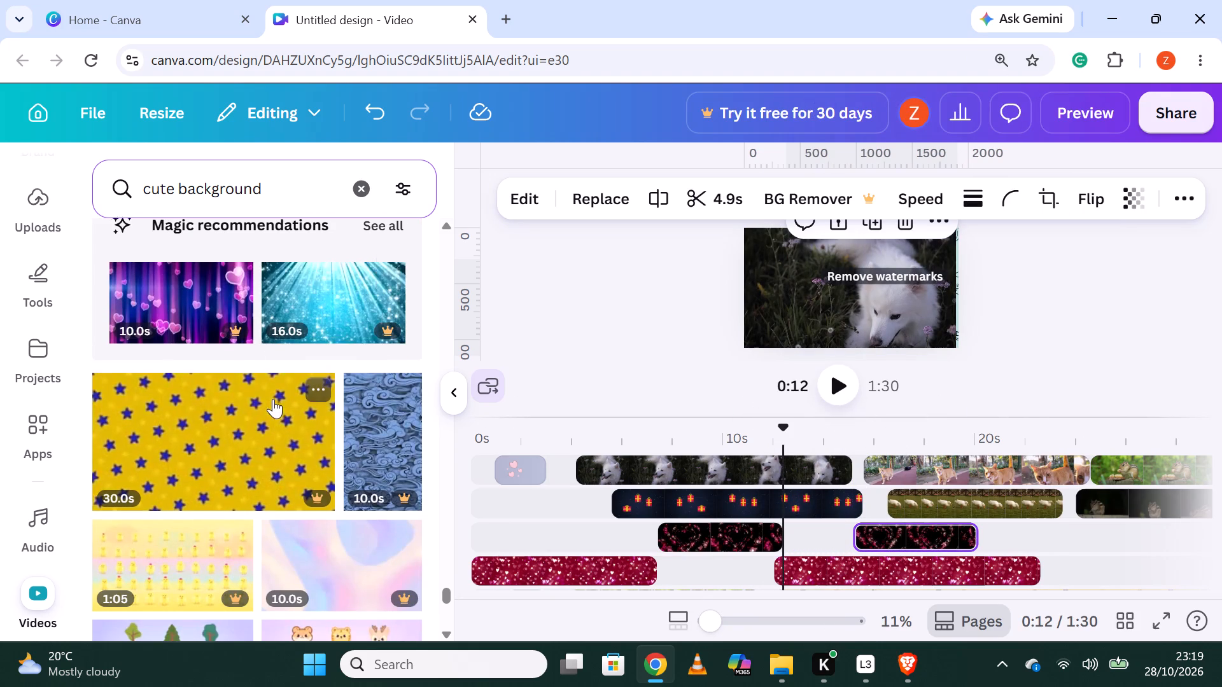
scroll(273, 399, down, 4)
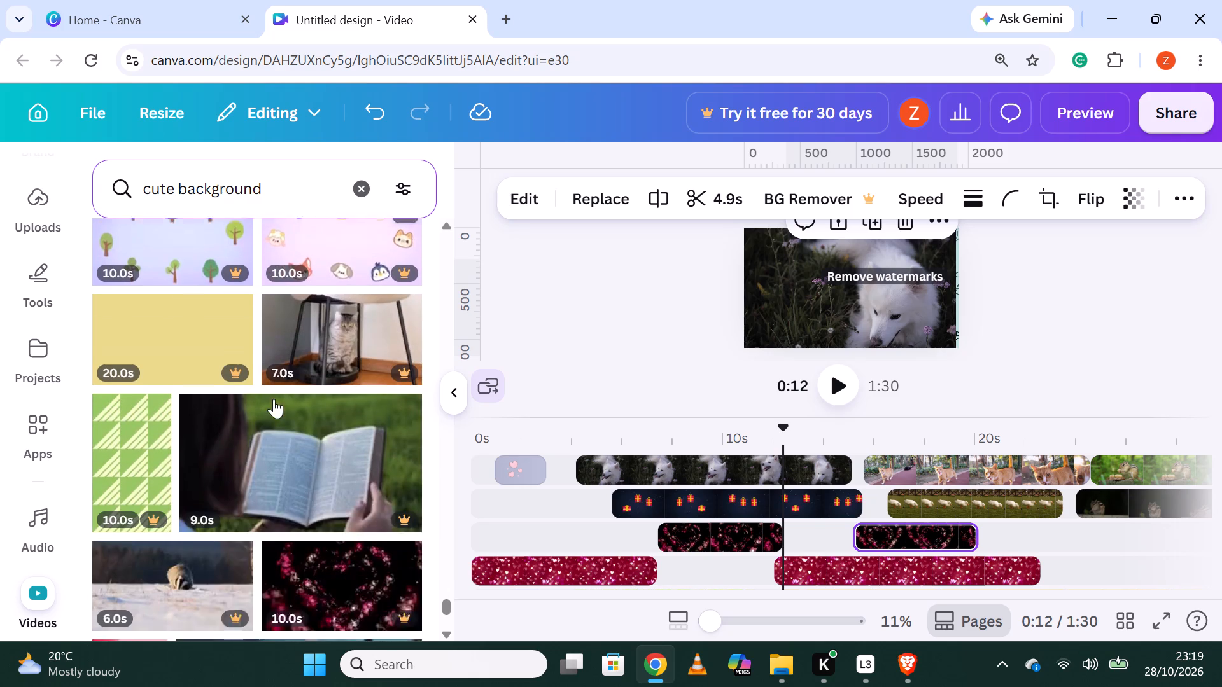
scroll(274, 399, down, 2)
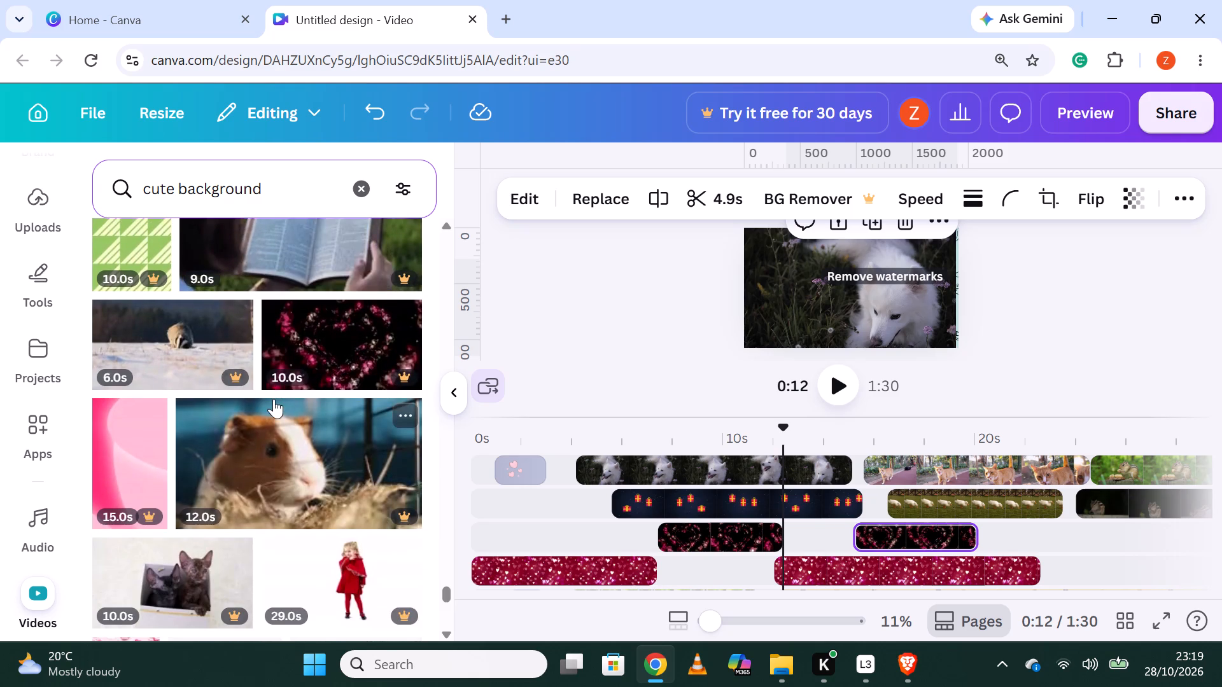
scroll(274, 399, down, 1)
drag(274, 398, 1038, 530)
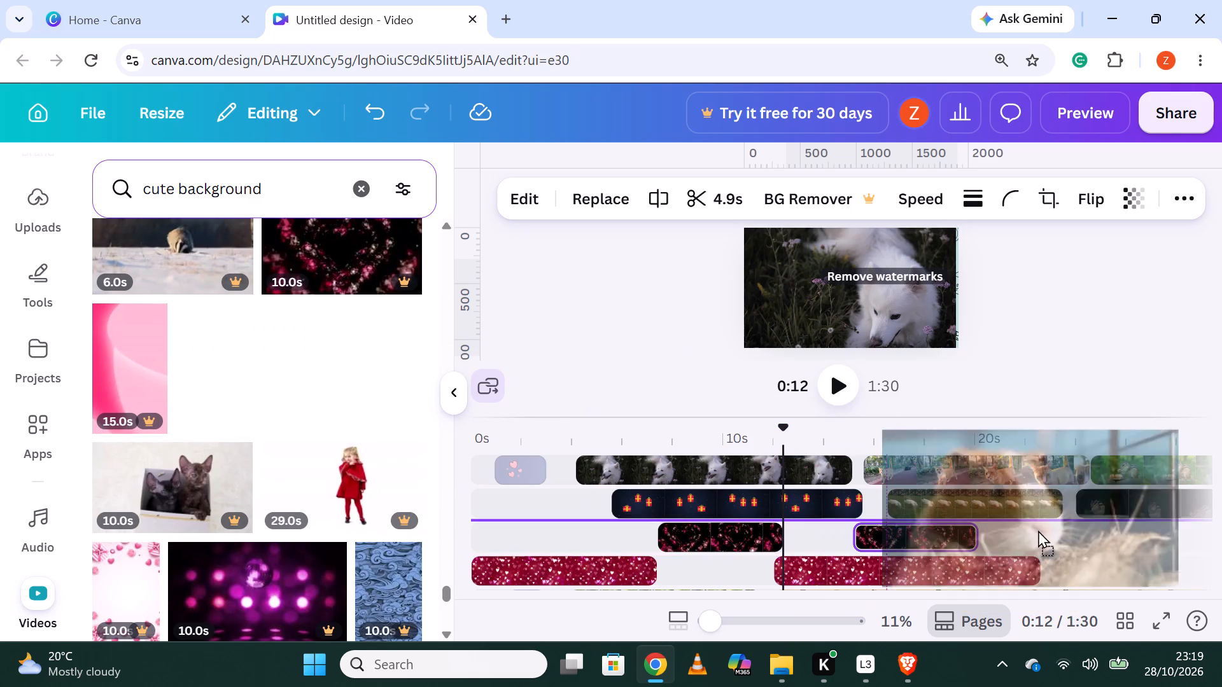
drag(1038, 530, 1050, 546)
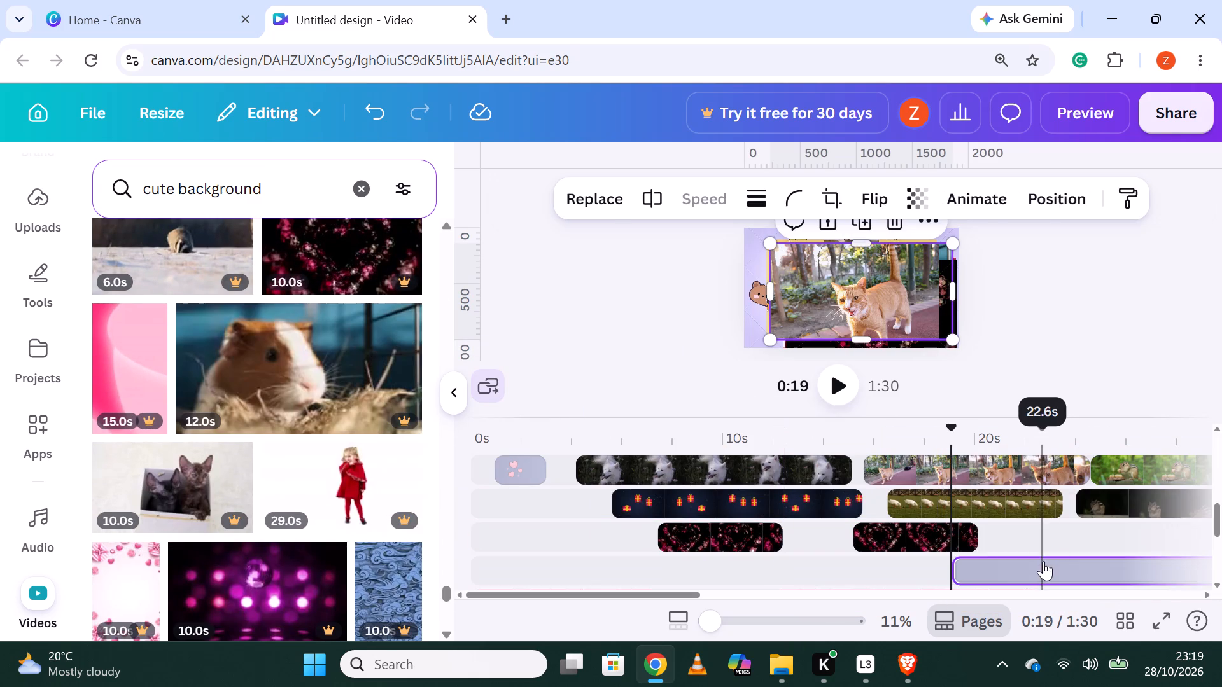
drag(1046, 575, 948, 530)
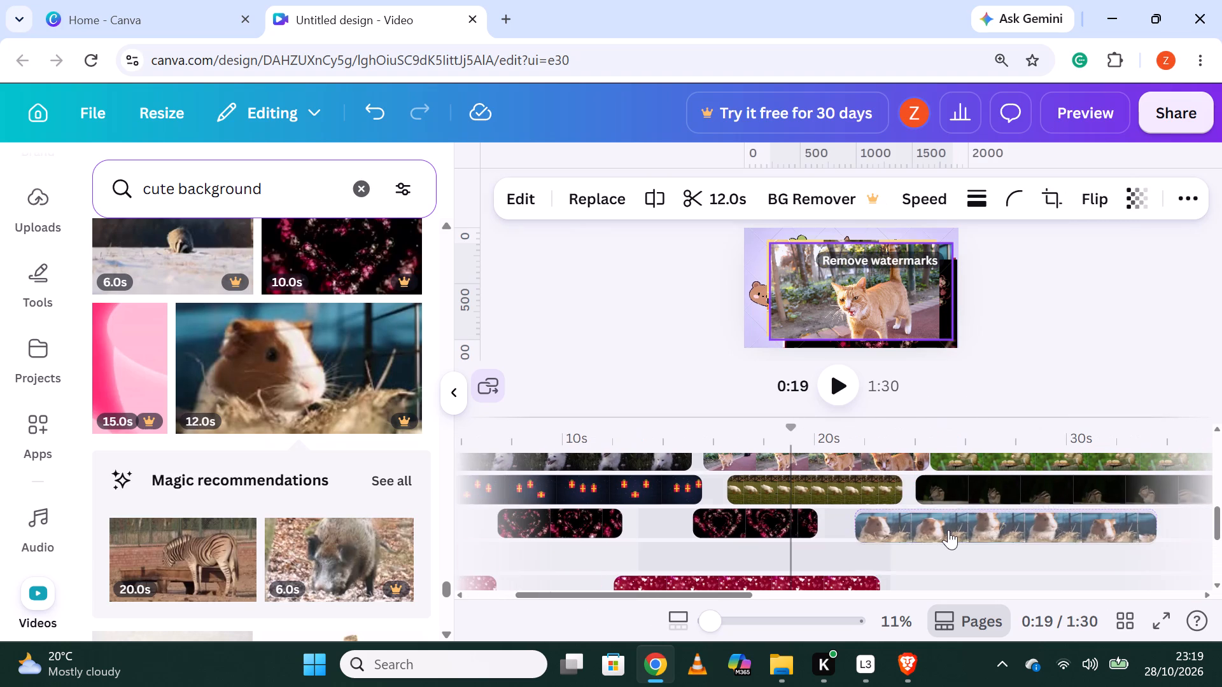
click(876, 527)
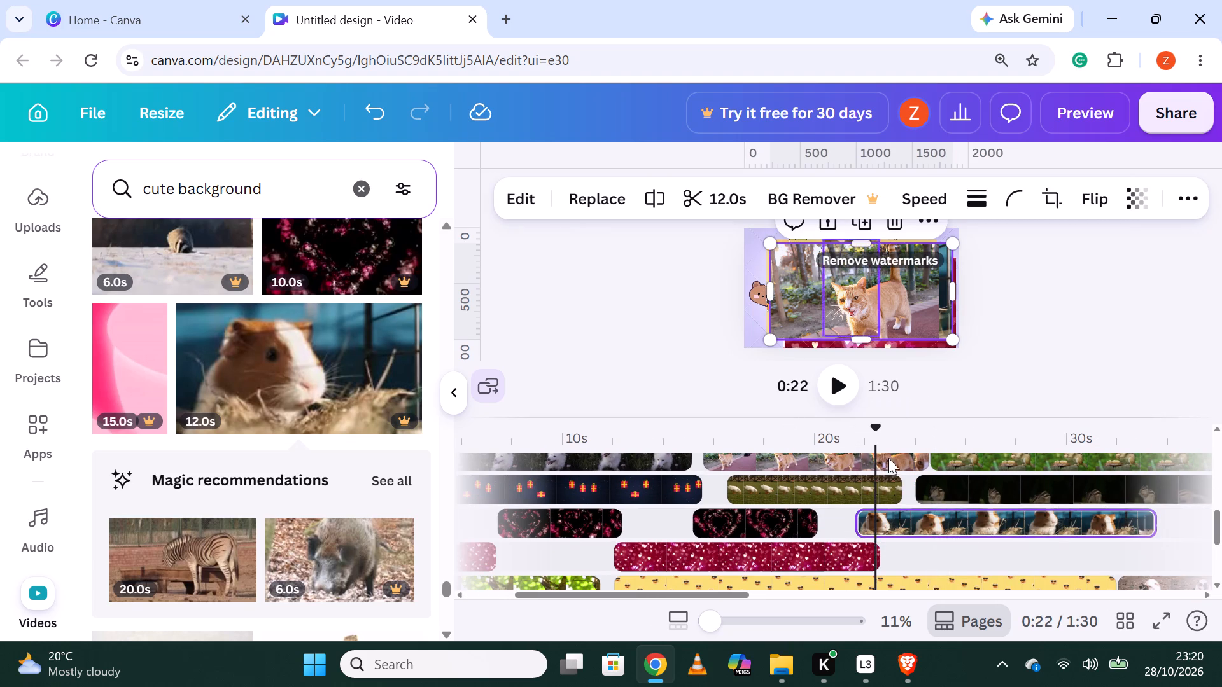
click(839, 399)
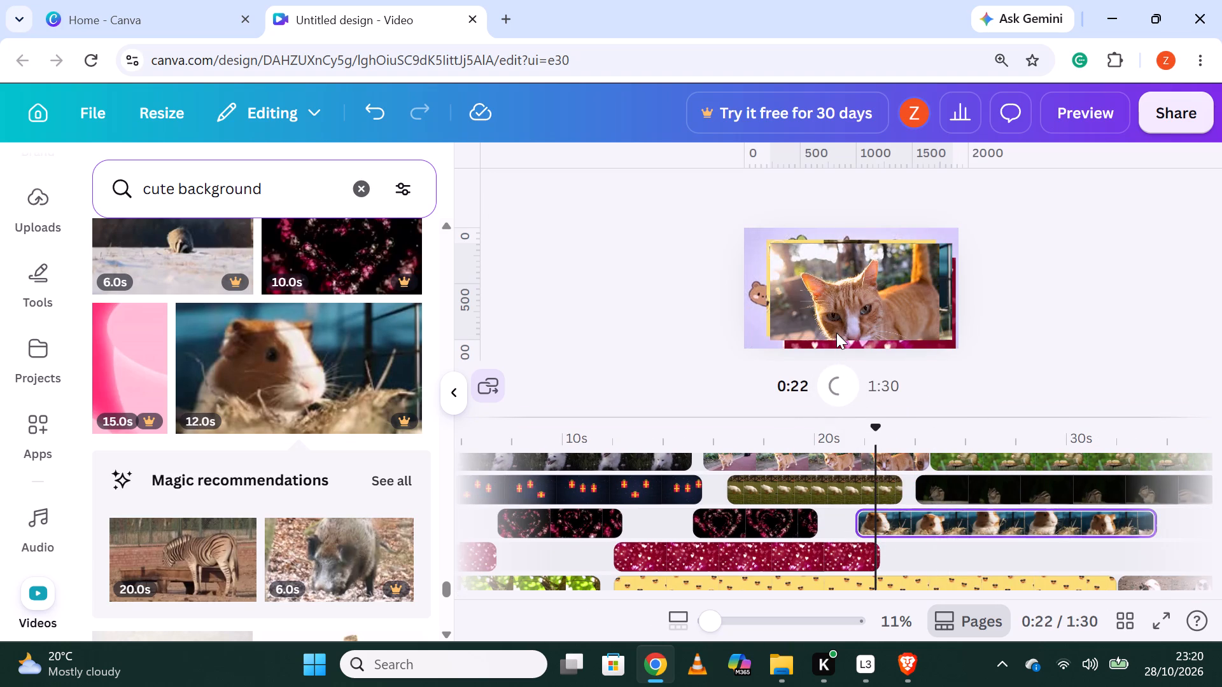
Enlarge the orange cat video overlay on all four sides so that it covers the whole frame.
click(853, 272)
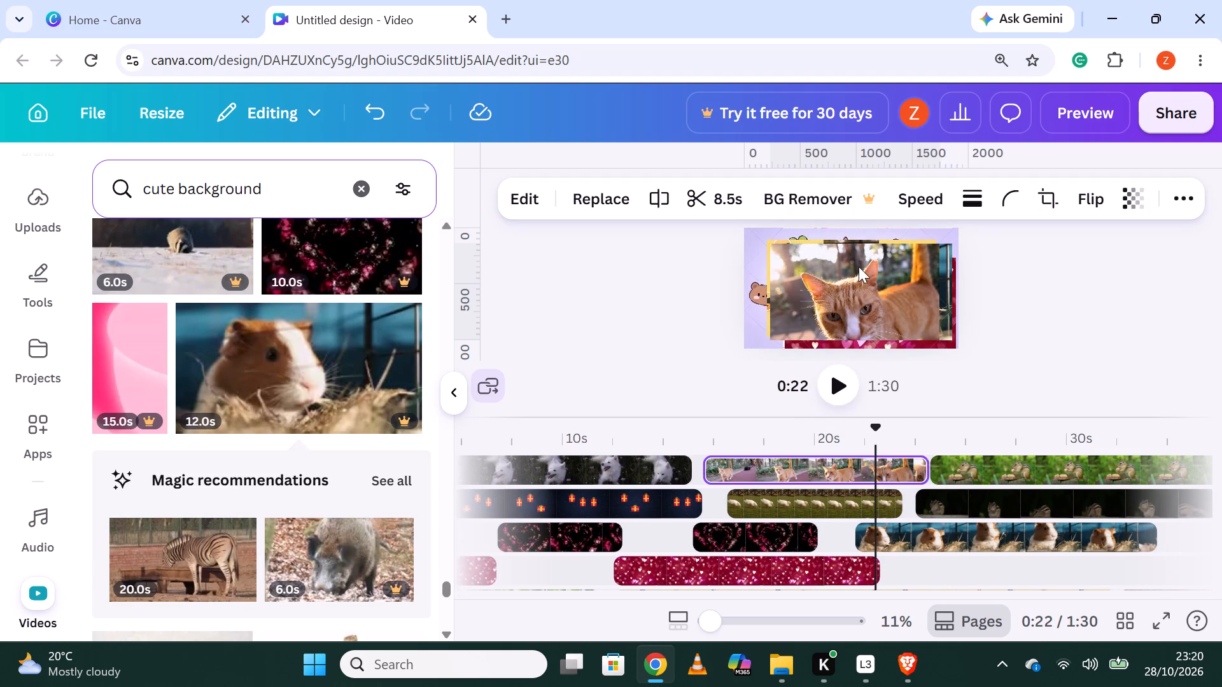
click(859, 267)
click(865, 262)
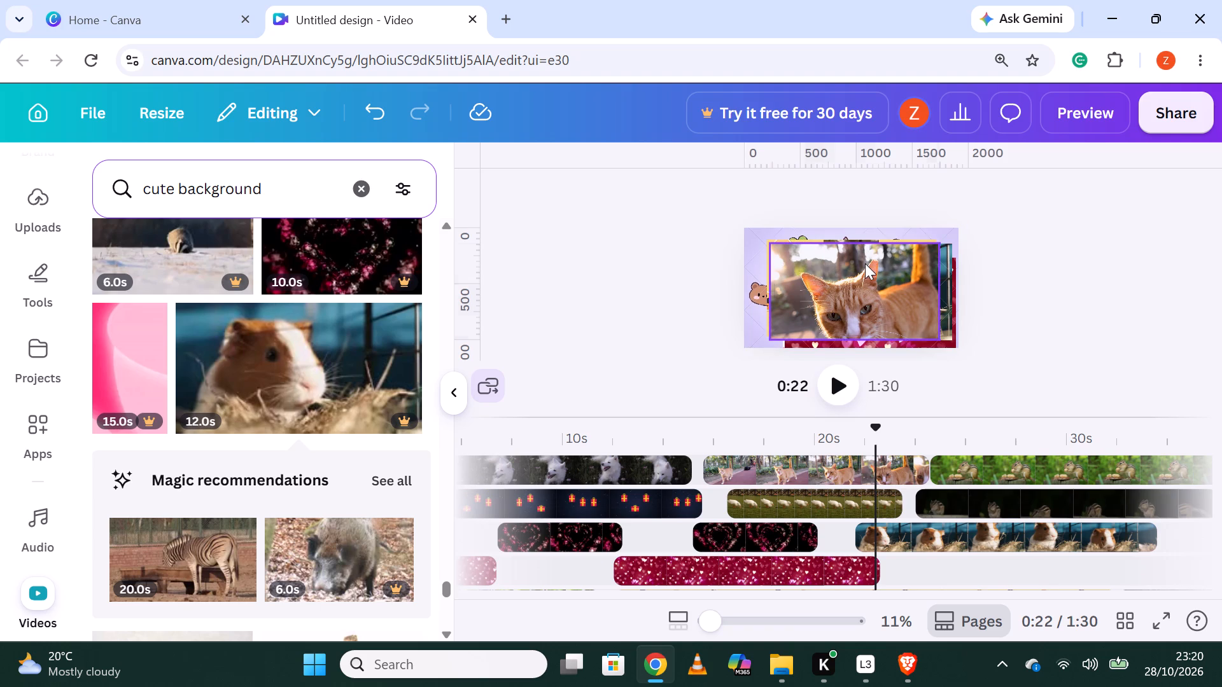
drag(854, 246, 846, 223)
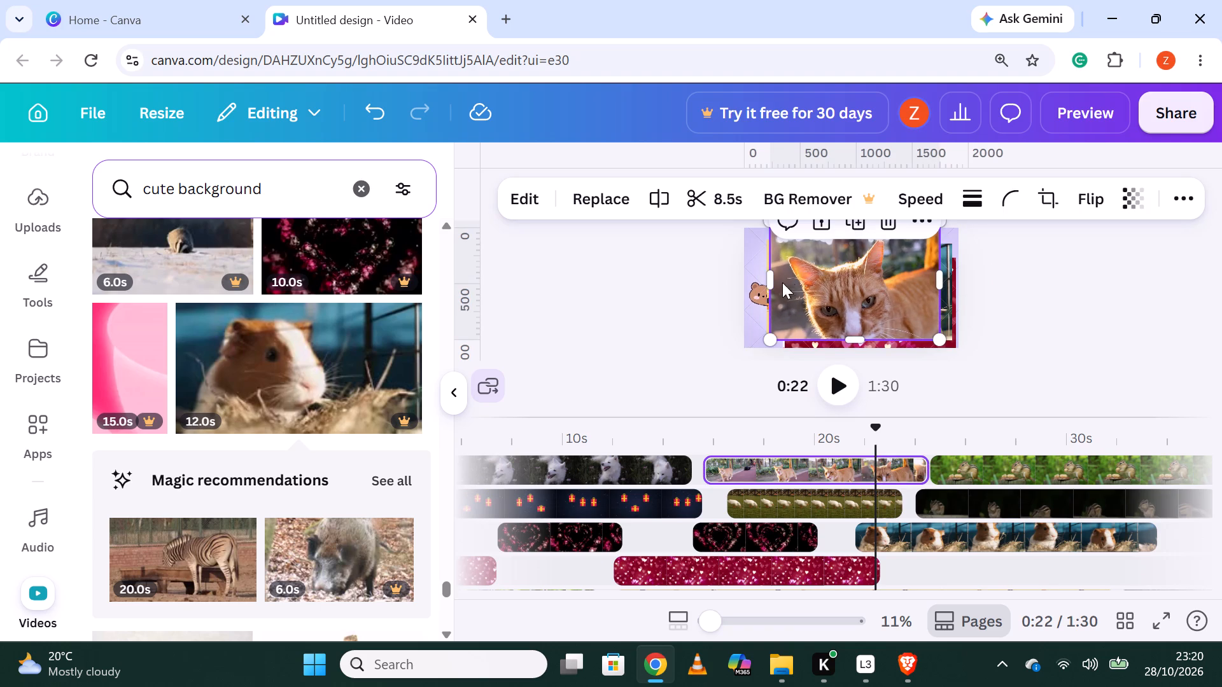
drag(767, 285, 726, 288)
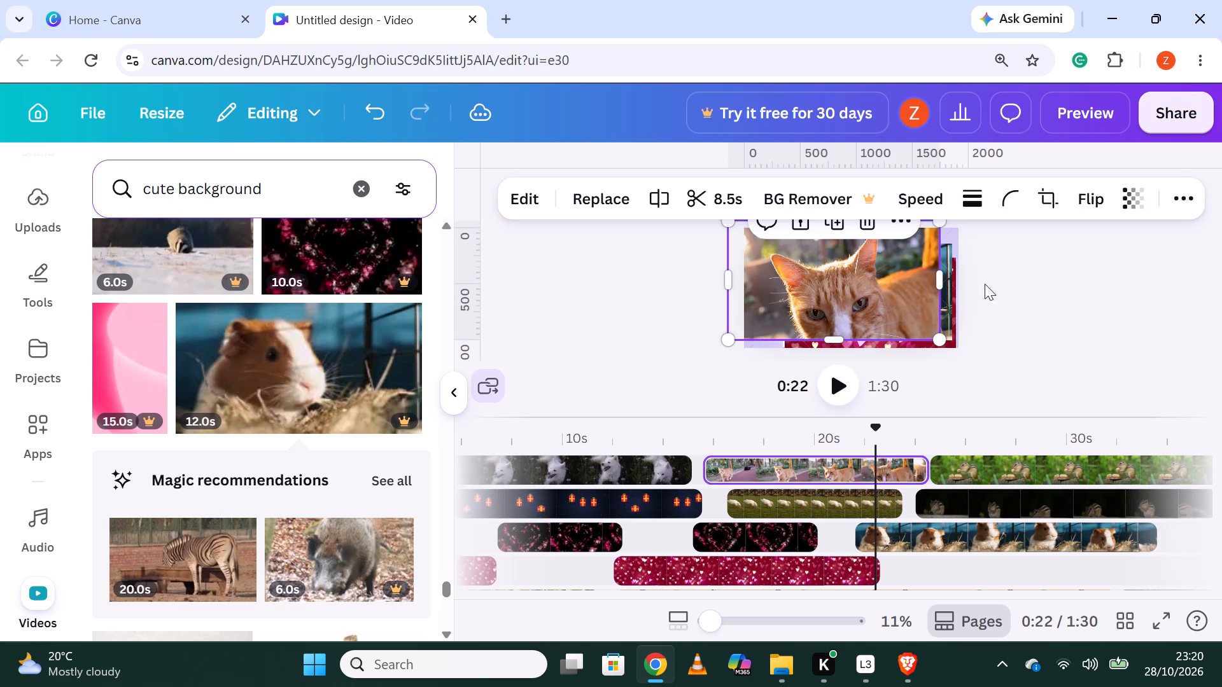
drag(938, 281, 957, 282)
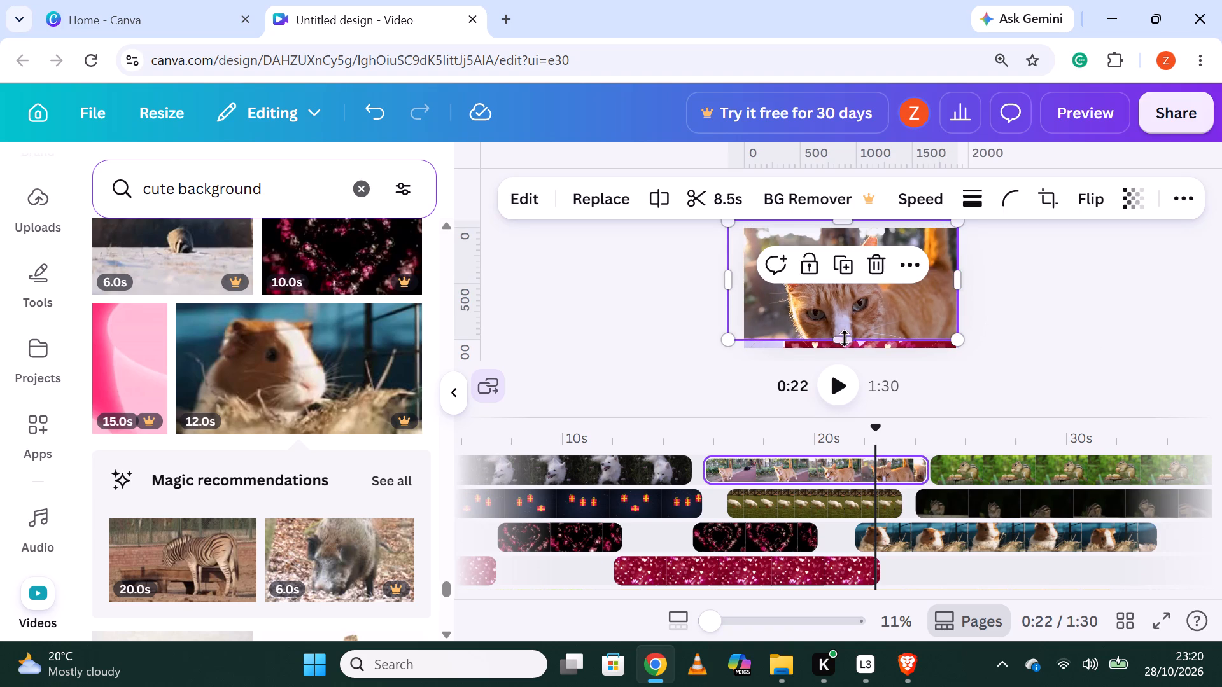
drag(843, 342, 848, 350)
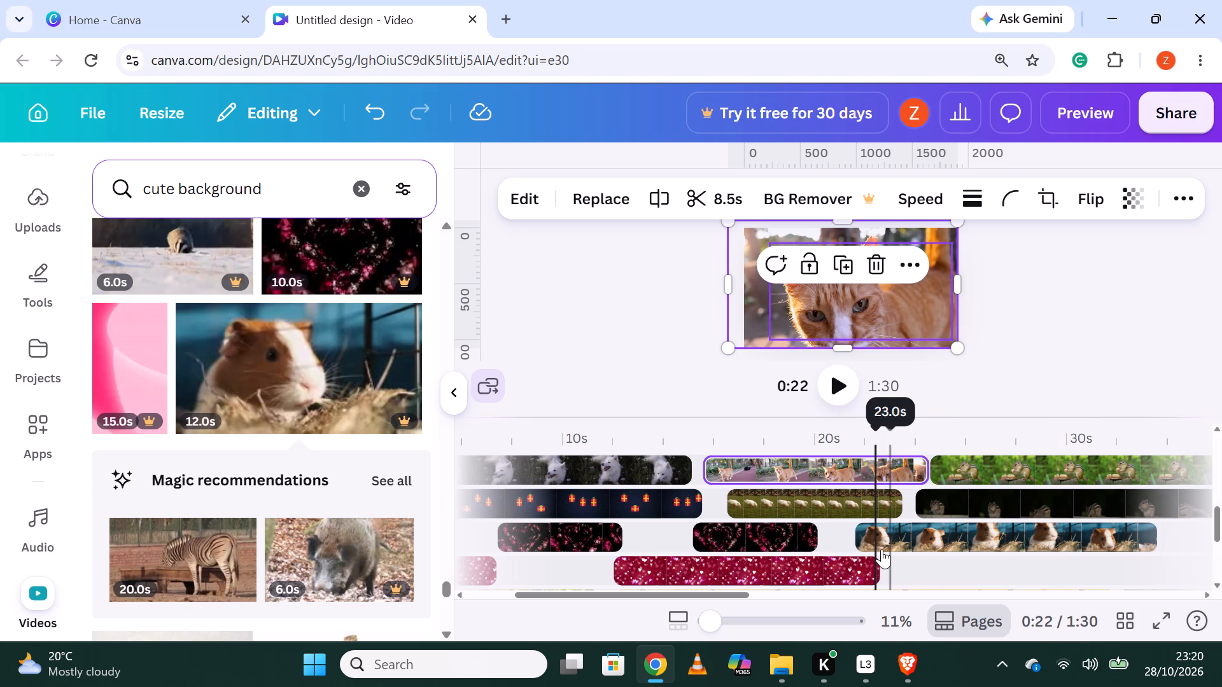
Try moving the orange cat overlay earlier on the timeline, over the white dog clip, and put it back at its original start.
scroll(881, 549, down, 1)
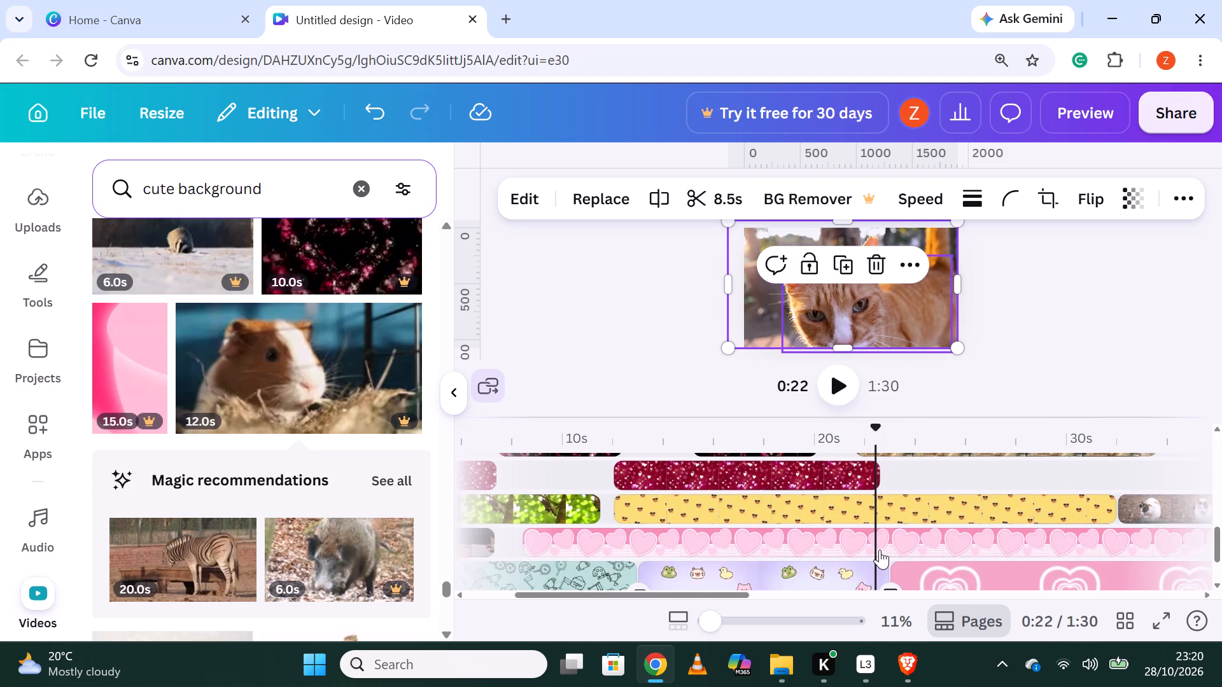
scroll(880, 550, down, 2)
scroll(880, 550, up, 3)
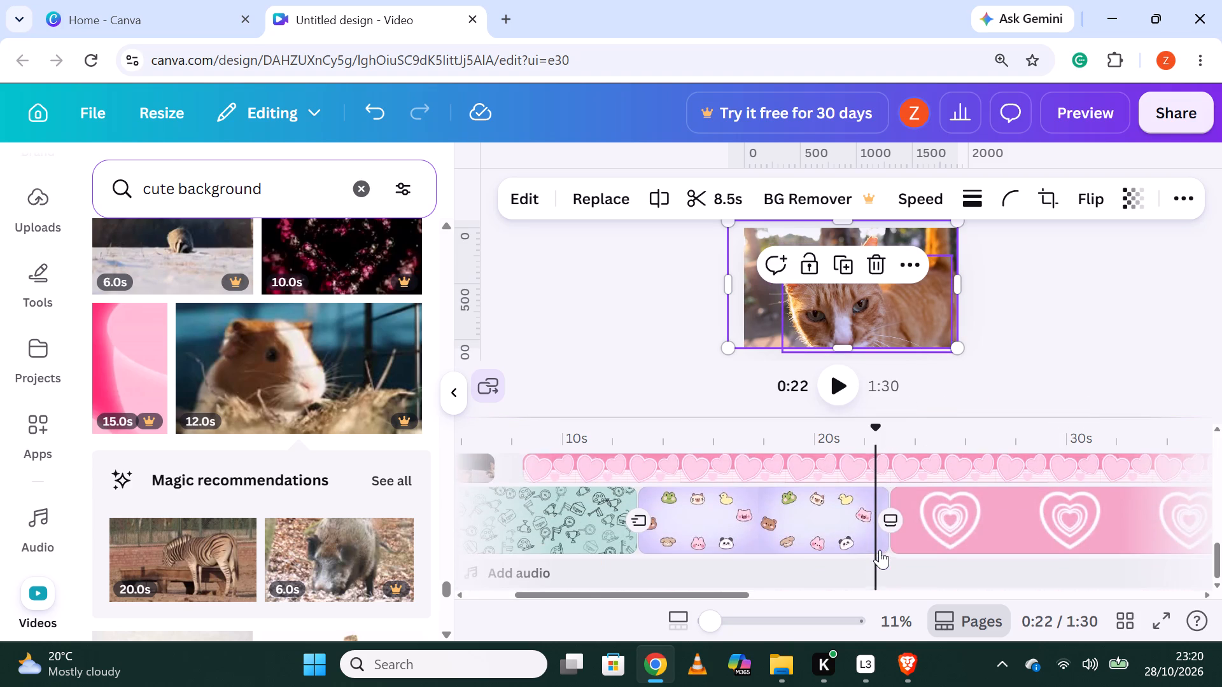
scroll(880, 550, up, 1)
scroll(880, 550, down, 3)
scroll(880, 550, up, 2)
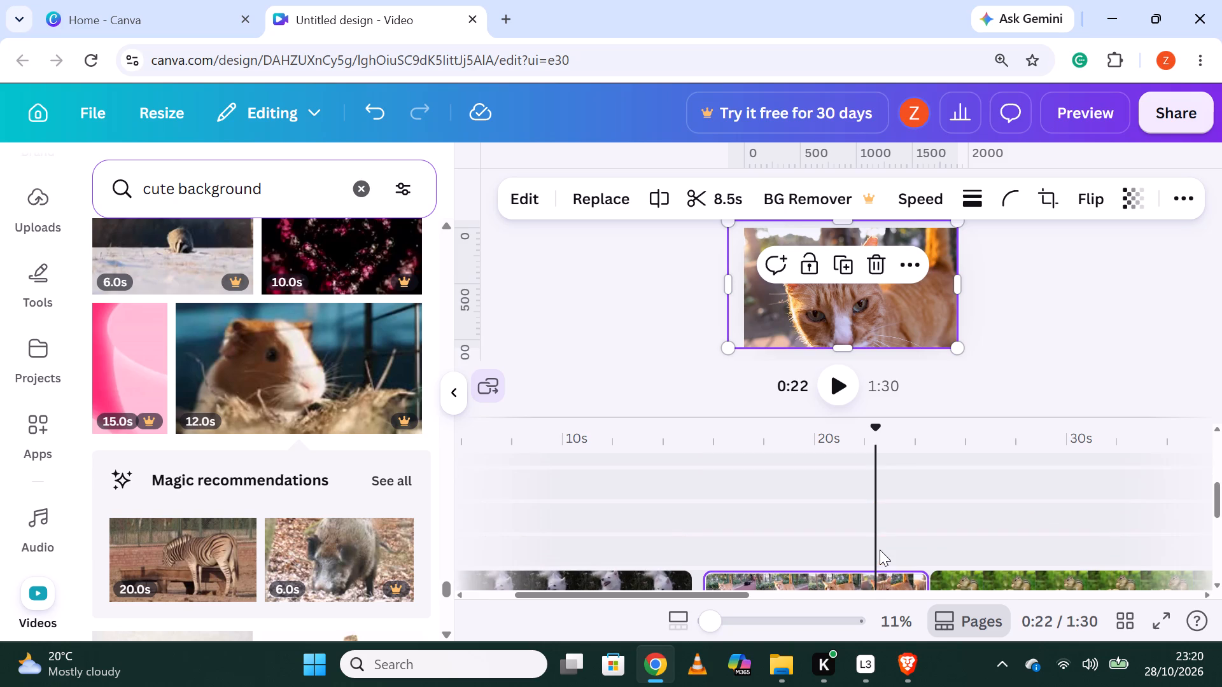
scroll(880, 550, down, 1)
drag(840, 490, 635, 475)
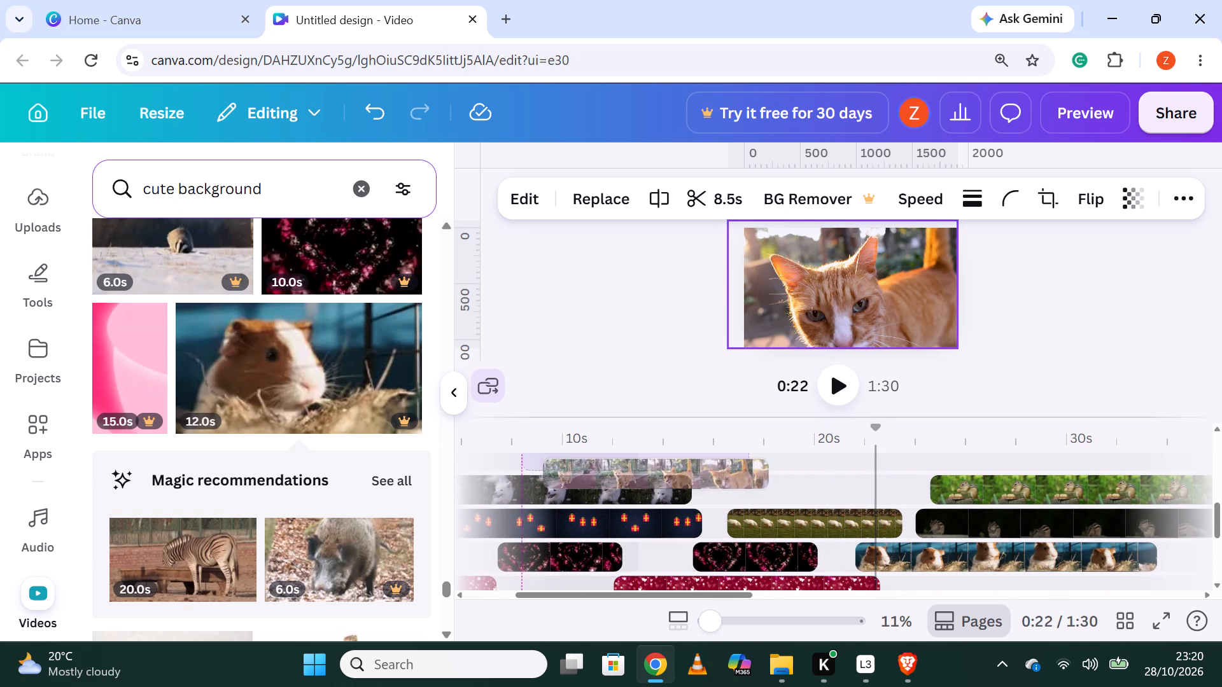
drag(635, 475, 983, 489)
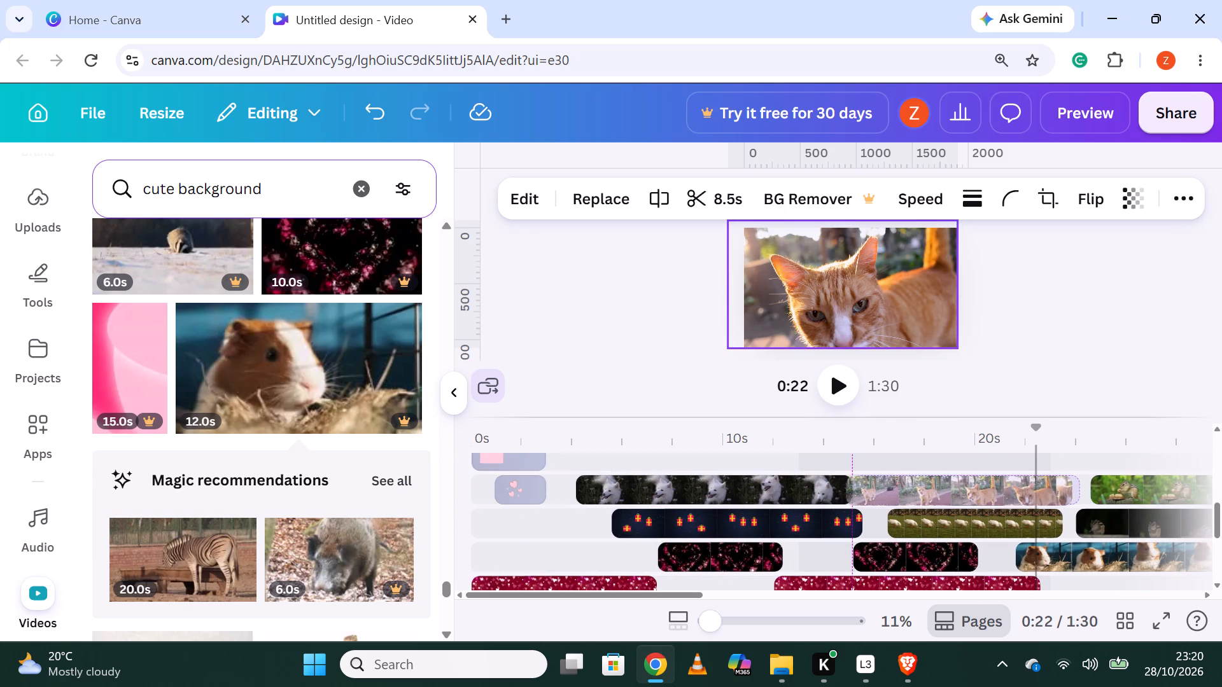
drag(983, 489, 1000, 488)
Overlay the 22-second video of the dog on a white background on the pink rectangle's track, starting at about 3 seconds.
scroll(1000, 492, up, 1)
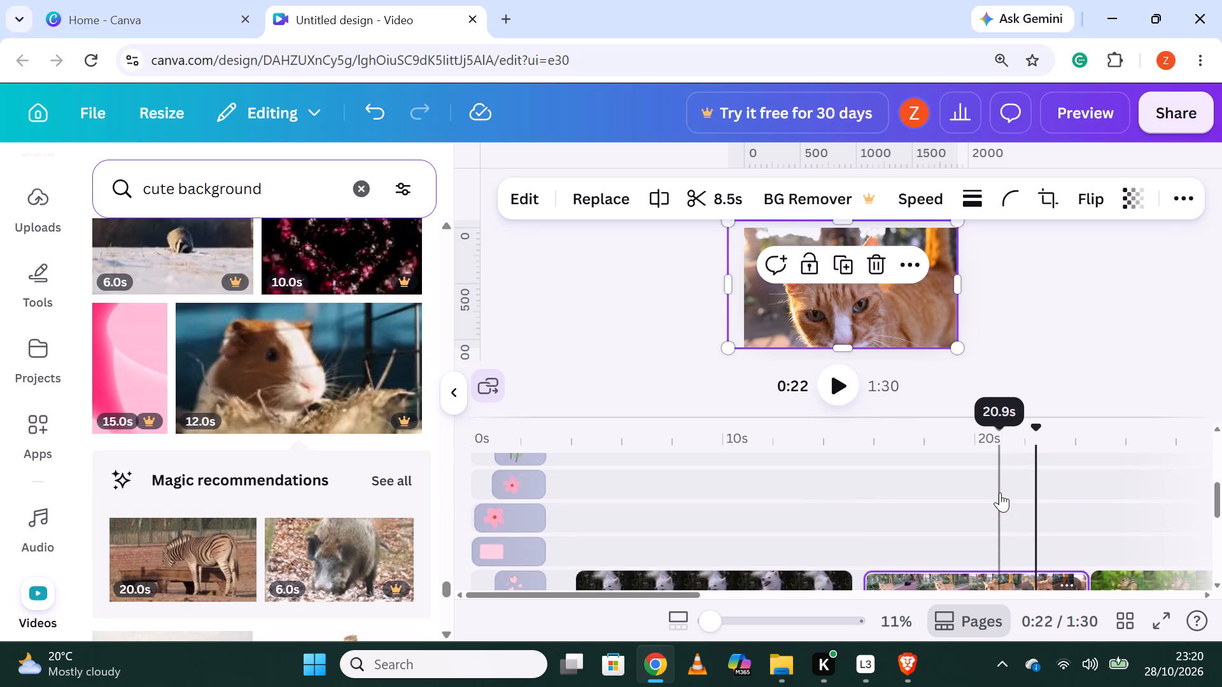
scroll(1000, 492, down, 1)
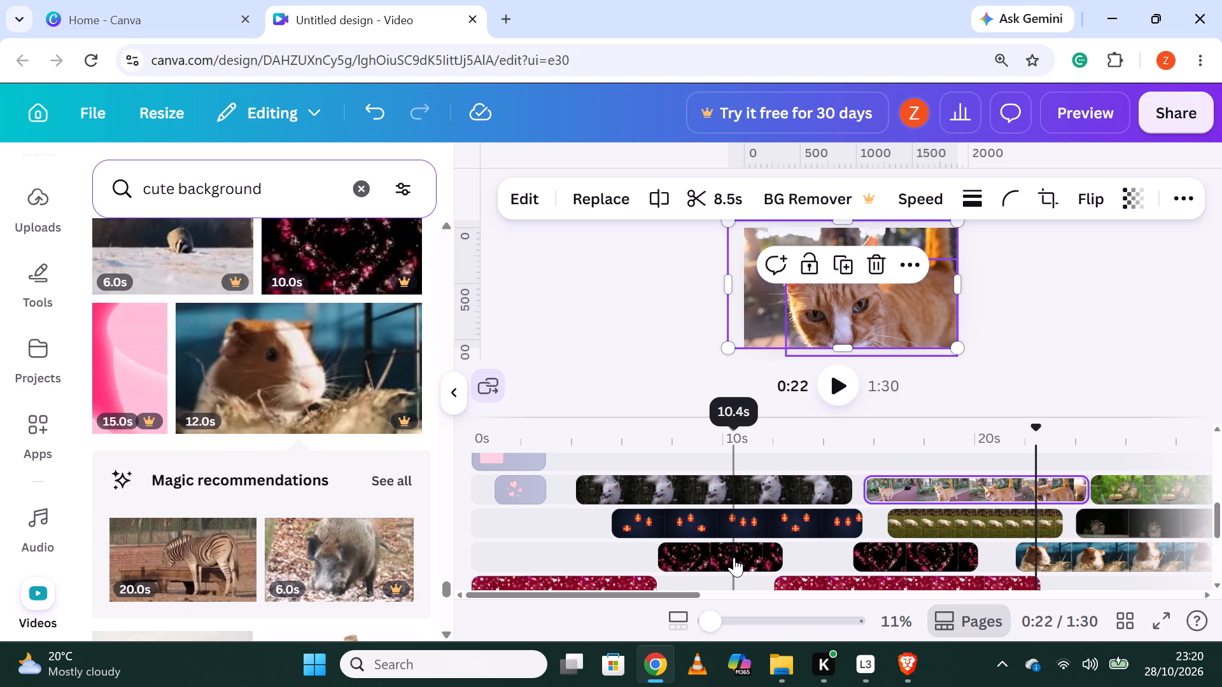
scroll(687, 583, up, 2)
scroll(687, 583, down, 1)
scroll(687, 583, up, 1)
scroll(687, 583, down, 1)
scroll(211, 522, down, 3)
scroll(336, 461, down, 2)
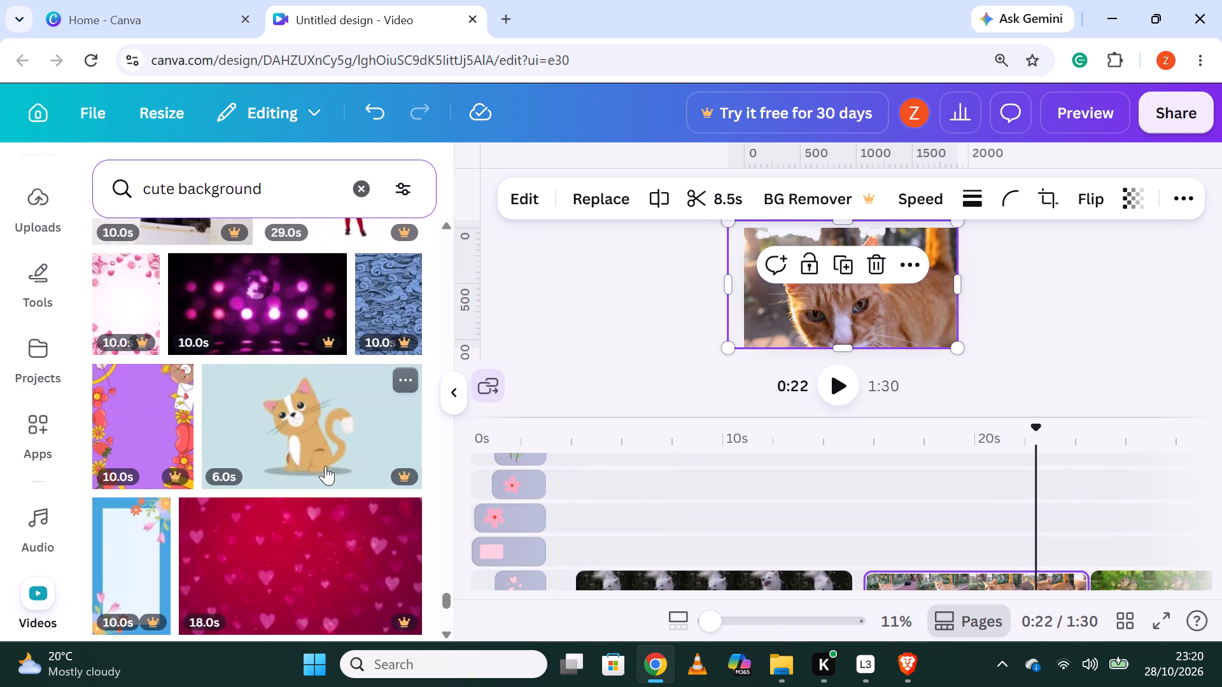
scroll(313, 465, down, 2)
scroll(343, 531, down, 2)
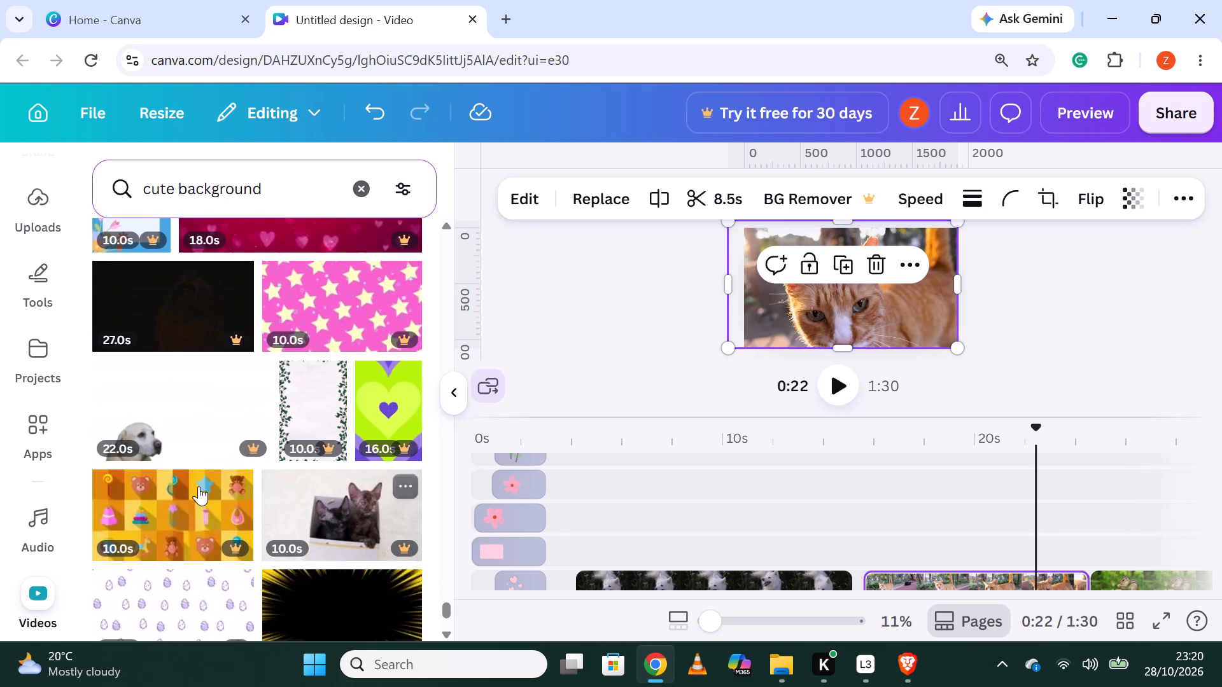
drag(138, 419, 578, 527)
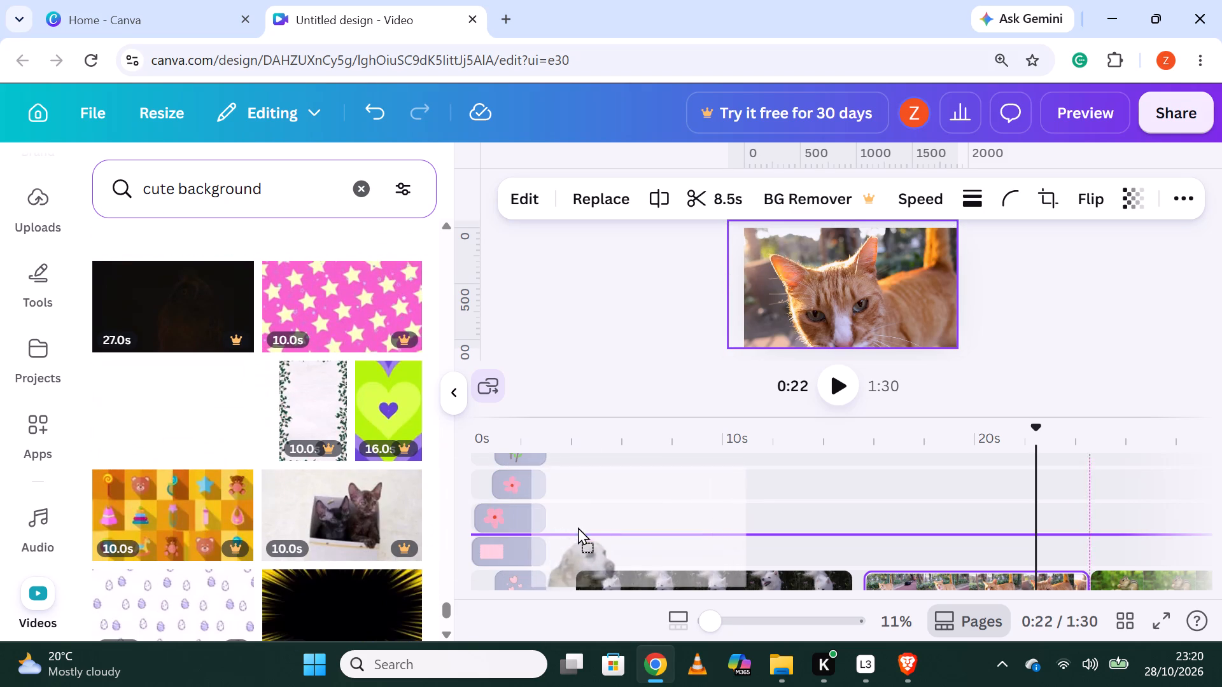
drag(578, 527, 601, 545)
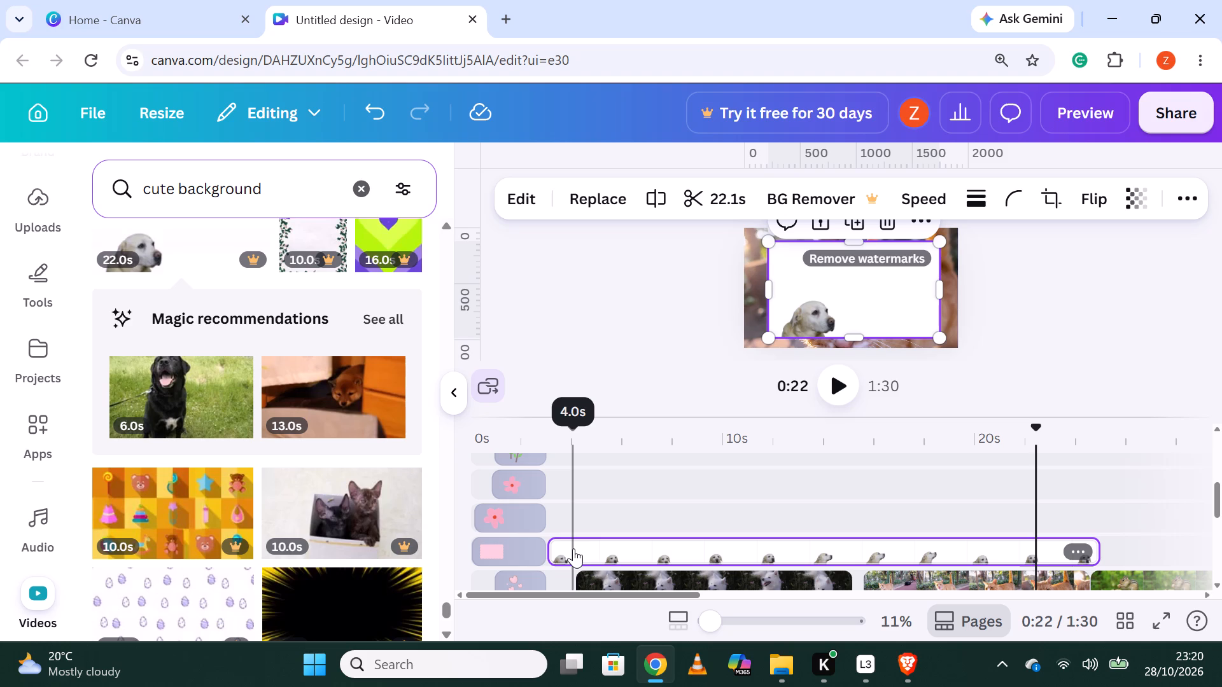
Split the white-background dog overlay at about 9.8 seconds and delete its second part.
scroll(573, 548, down, 1)
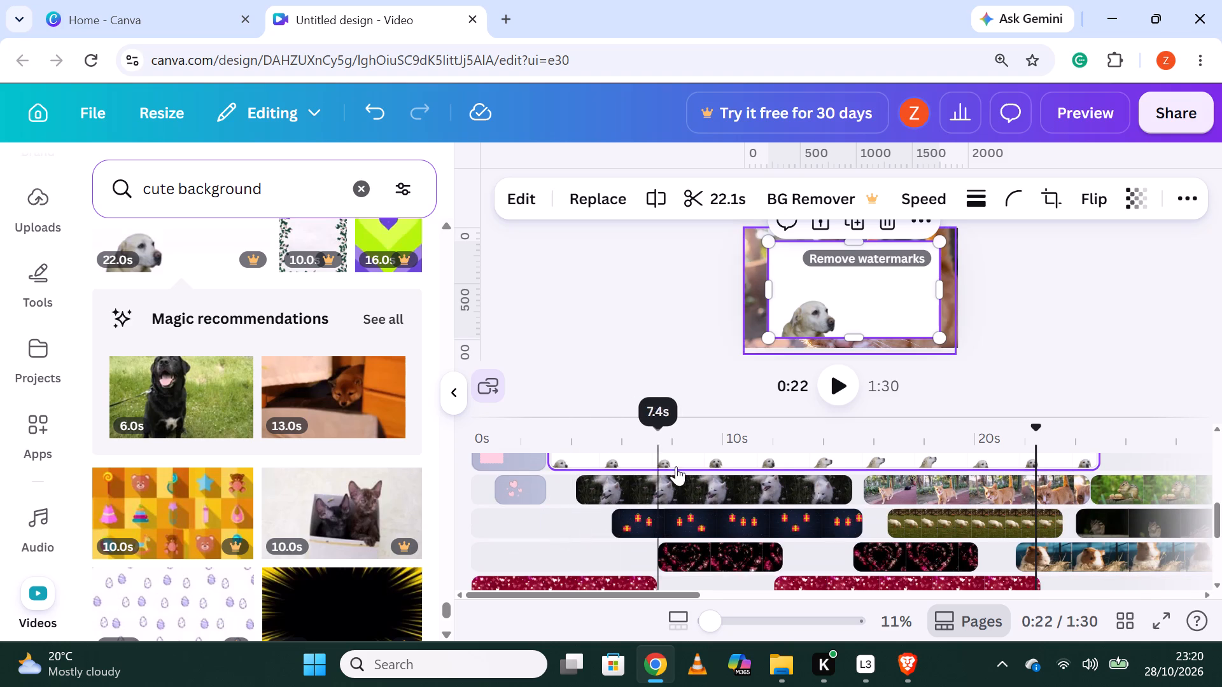
scroll(685, 476, up, 1)
click(720, 543)
right_click(720, 543)
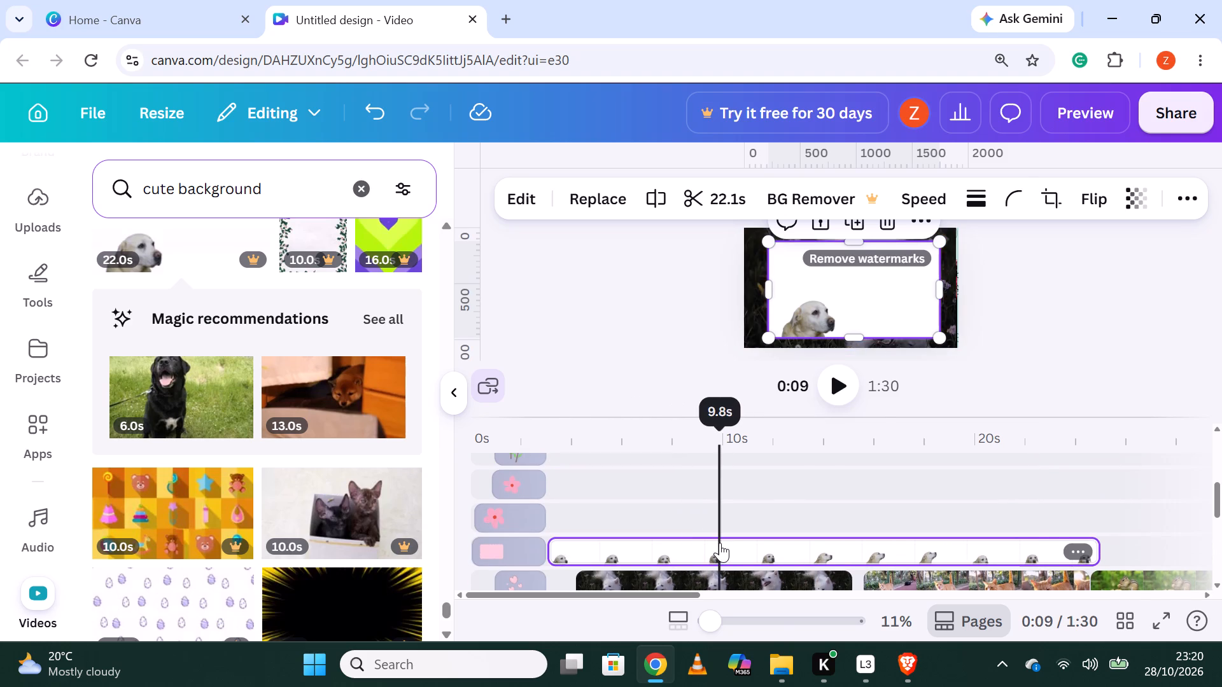
click(796, 614)
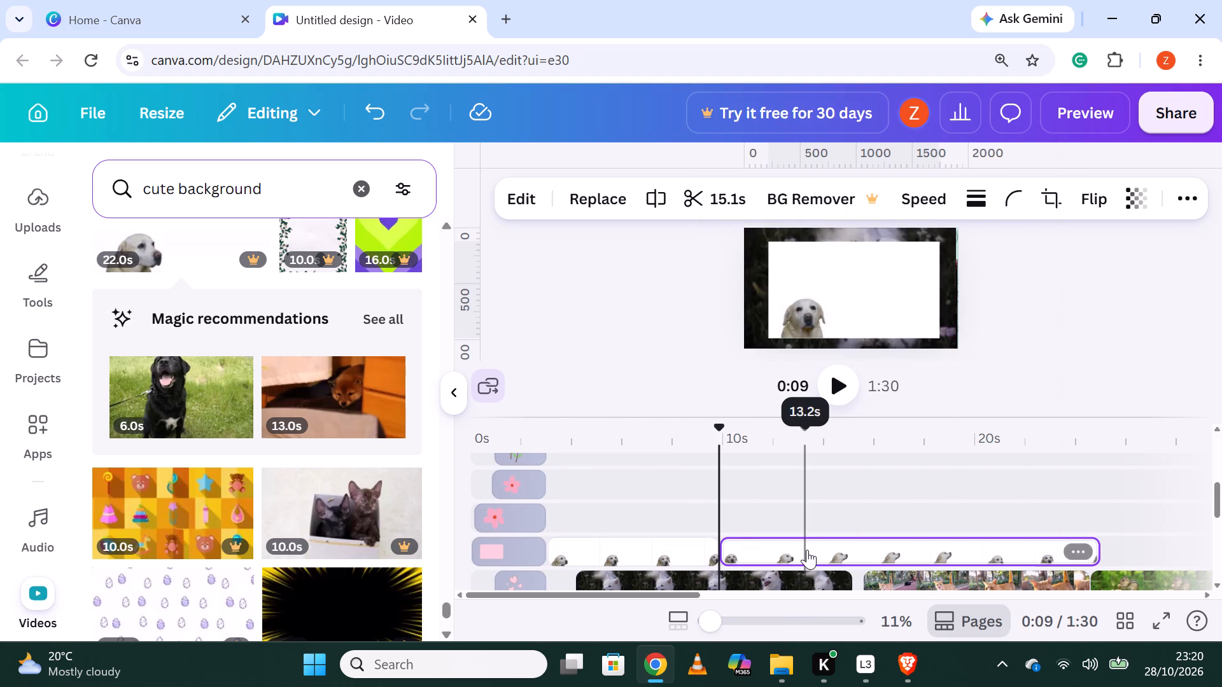
click(807, 550)
right_click(807, 550)
click(902, 261)
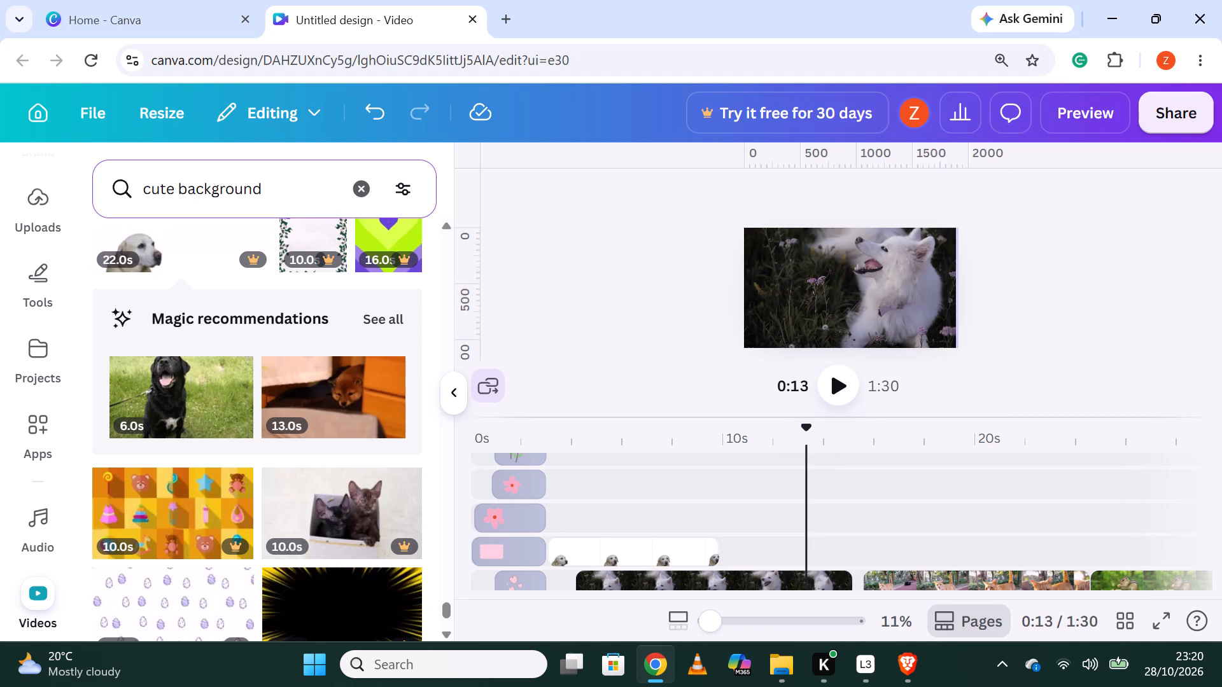
Overlay the 12-second video of the leashed white dog directly after the white-background dog clip on its track, at about 9.8 seconds.
scroll(343, 527, down, 2)
scroll(282, 513, down, 2)
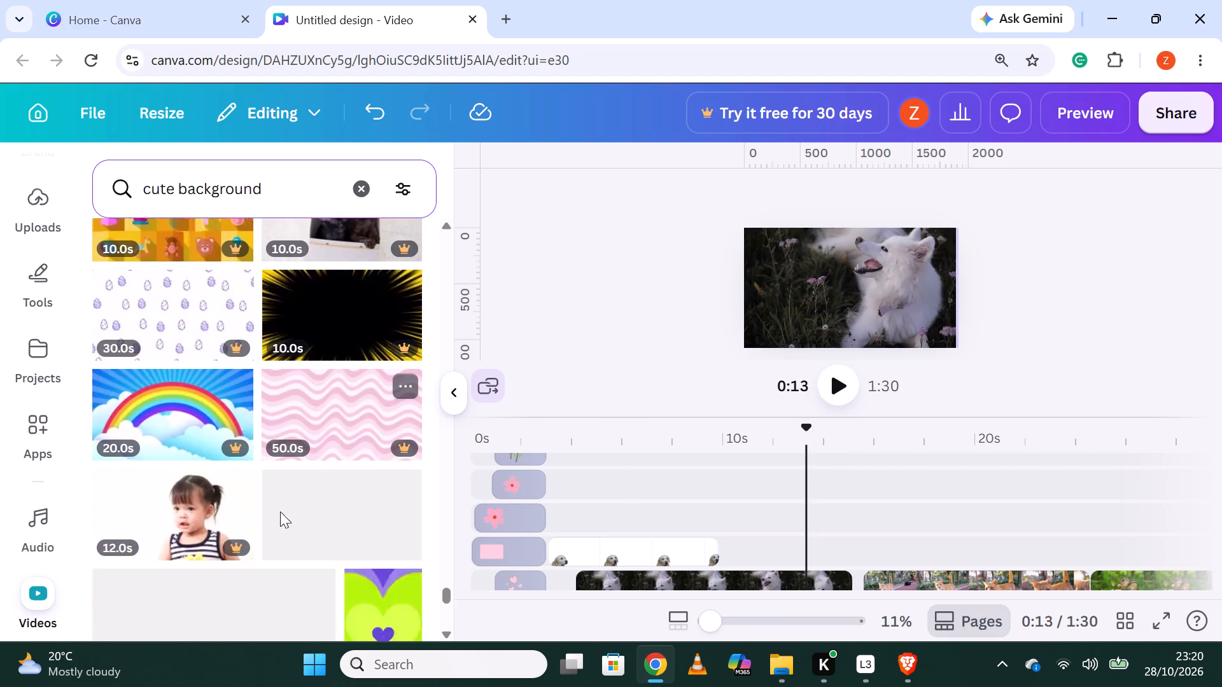
scroll(59, 471, down, 3)
scroll(268, 481, down, 4)
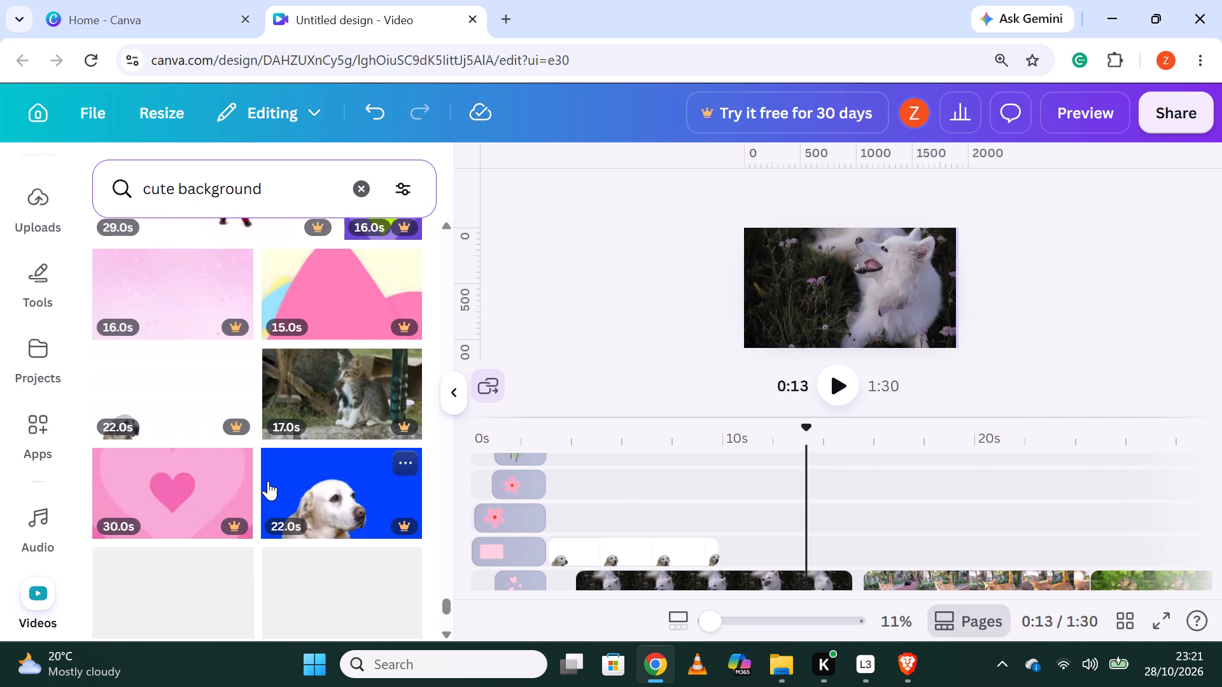
scroll(267, 482, down, 1)
scroll(346, 419, down, 2)
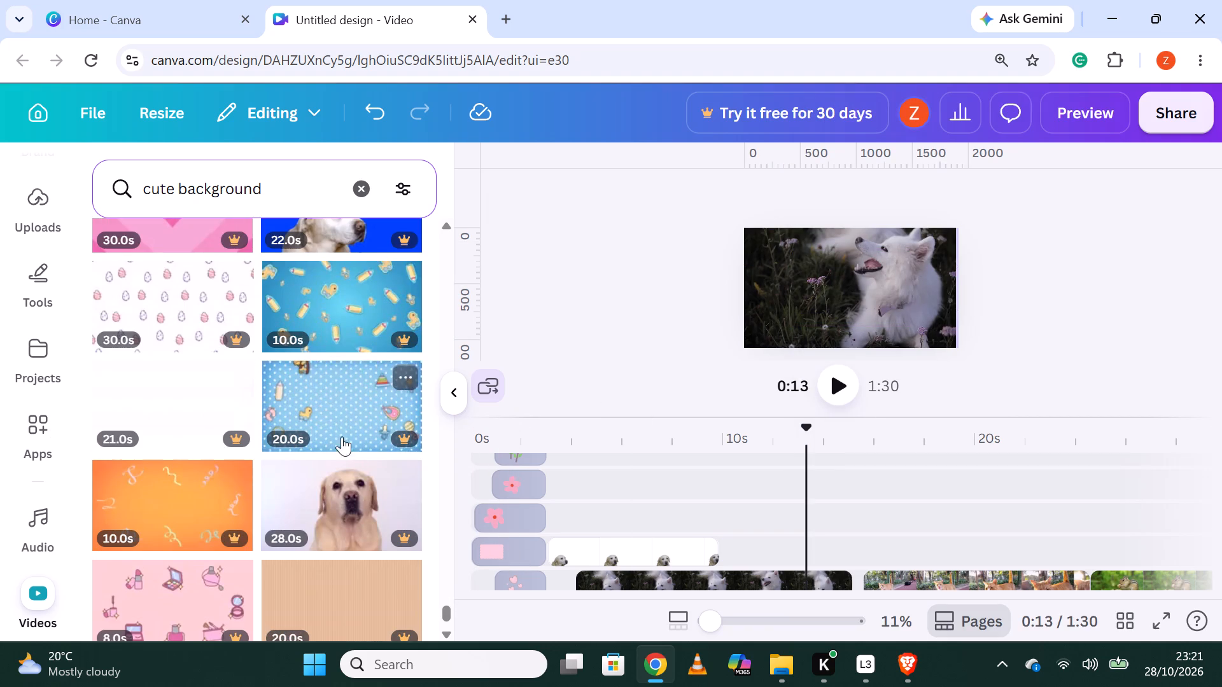
scroll(329, 514, down, 3)
scroll(171, 522, down, 2)
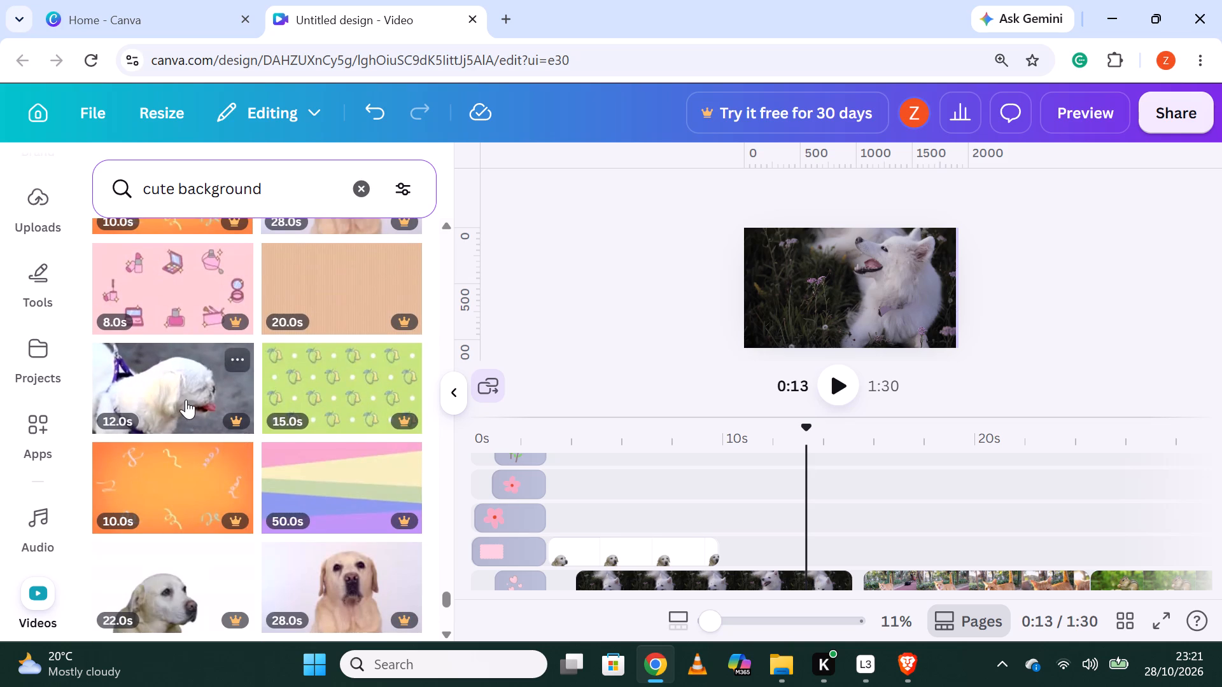
drag(185, 399, 782, 556)
drag(839, 543, 867, 532)
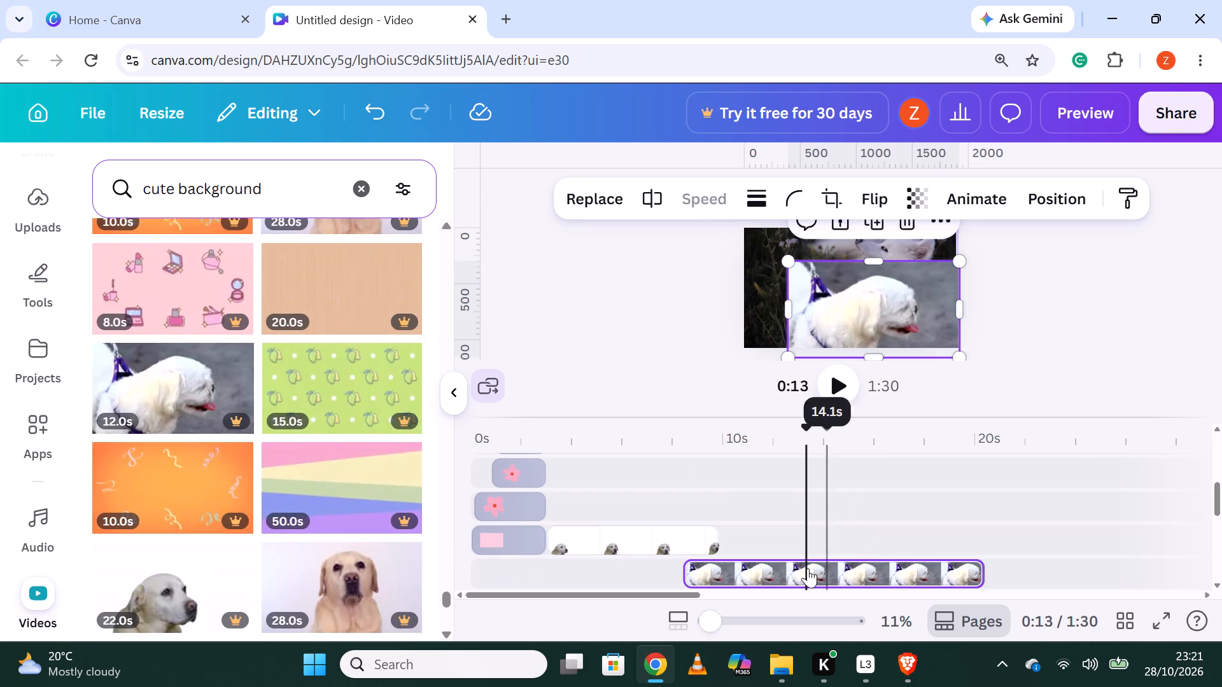
drag(801, 574, 842, 524)
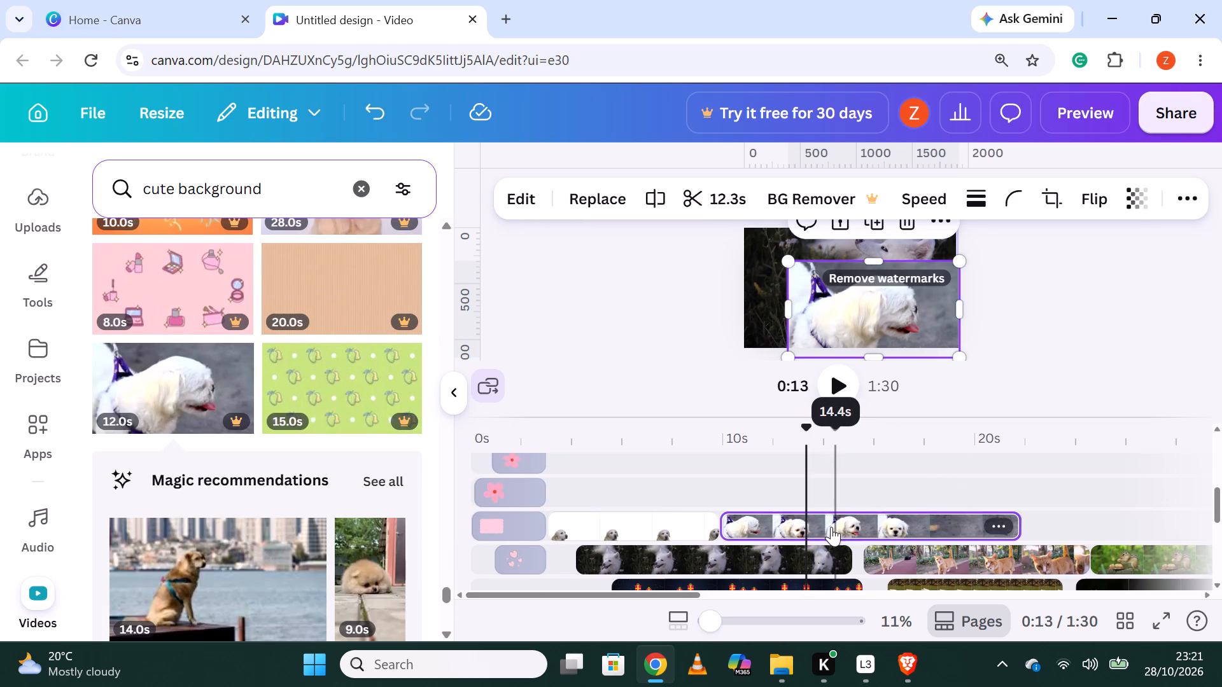
Play the video from about 13 seconds to preview the leashed white dog overlay against the clips beneath it.
click(818, 530)
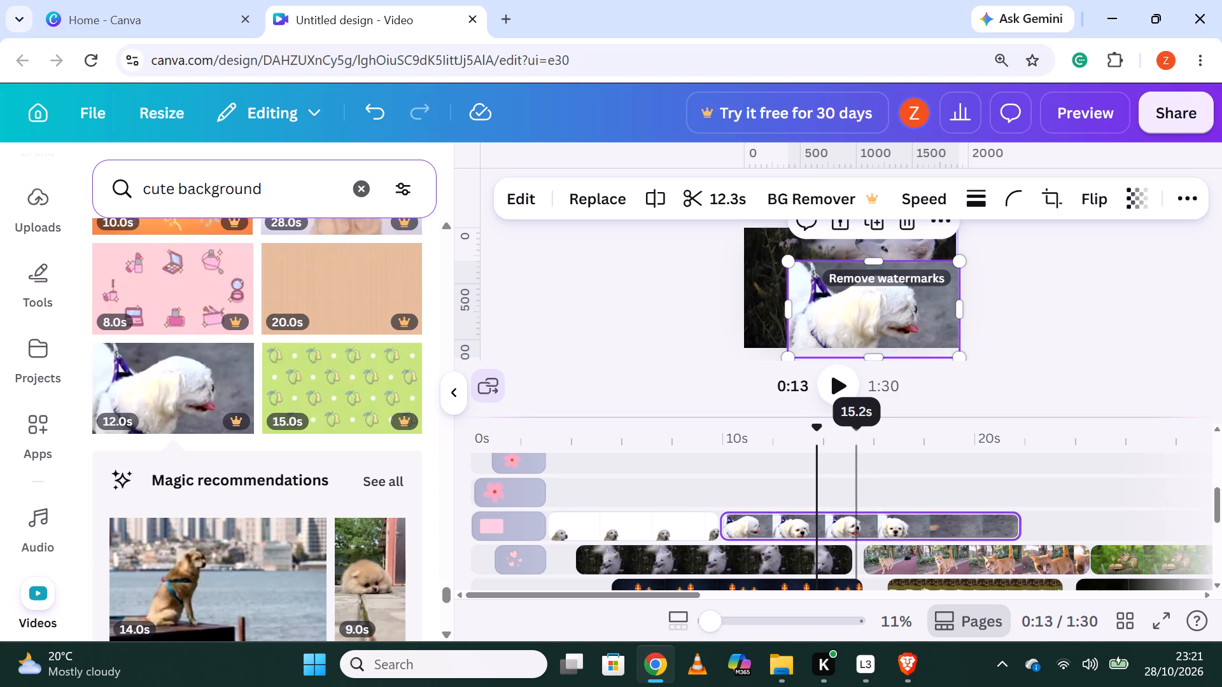
click(837, 389)
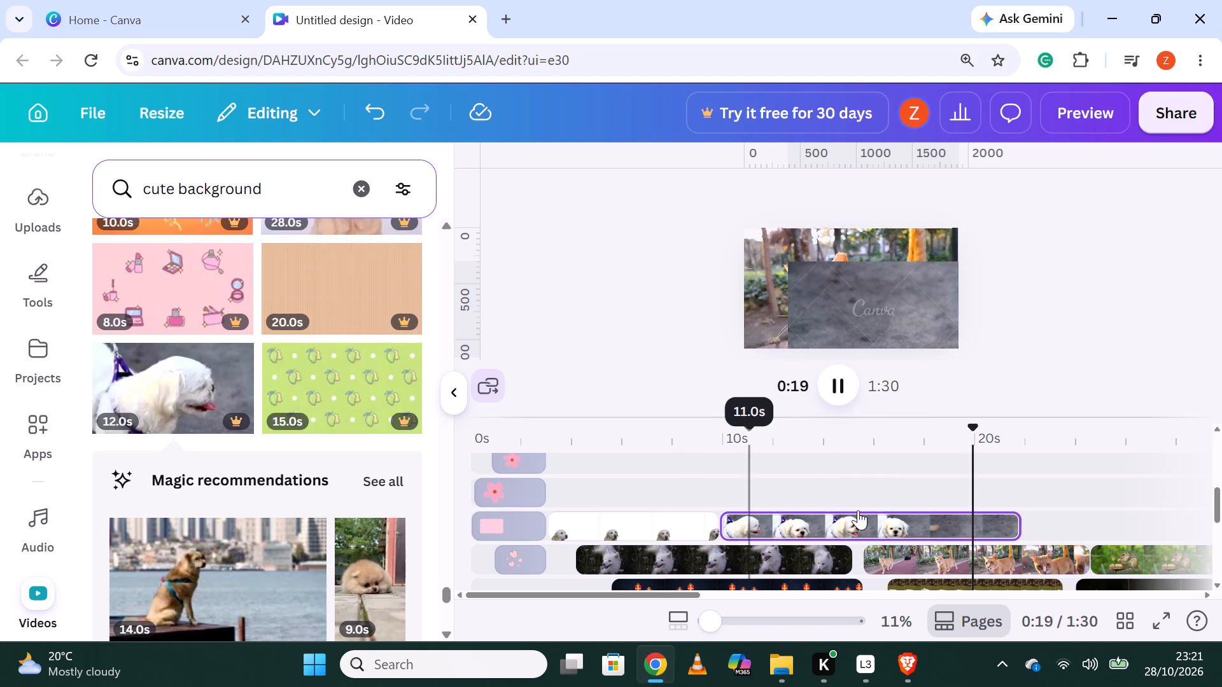
click(843, 388)
Overlay the 15-second video of the eating hamster after the leashed white dog clip on its track, at about 22 seconds.
scroll(265, 485, down, 4)
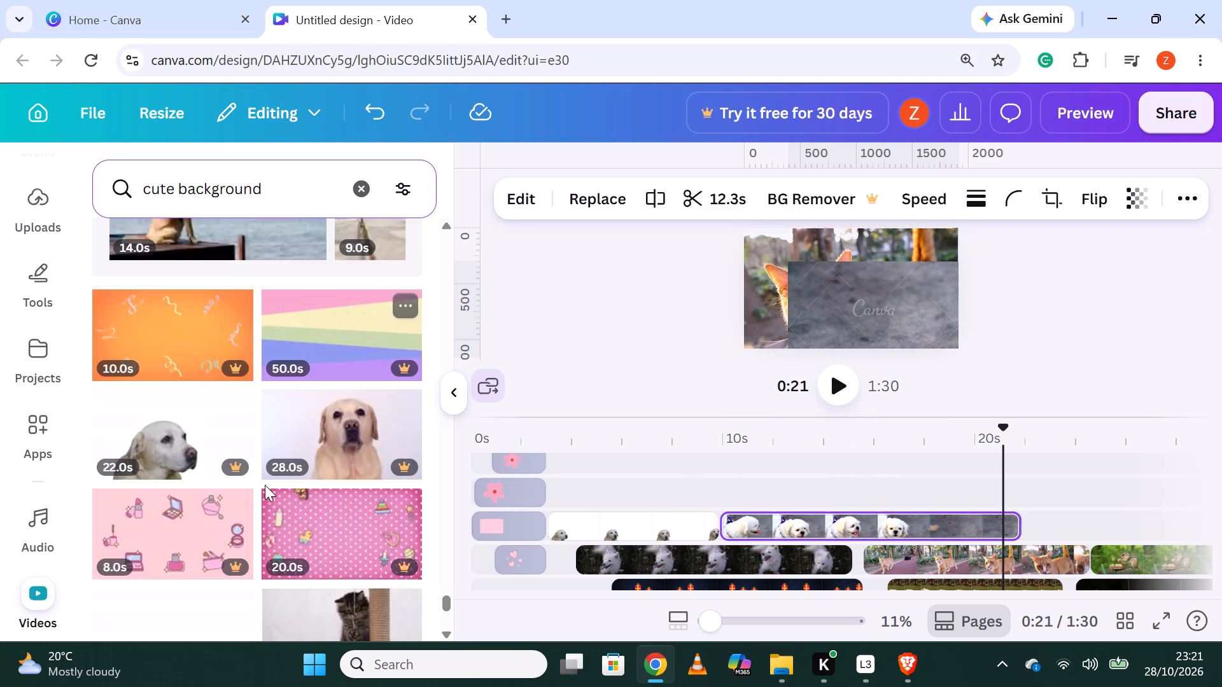
scroll(265, 485, down, 6)
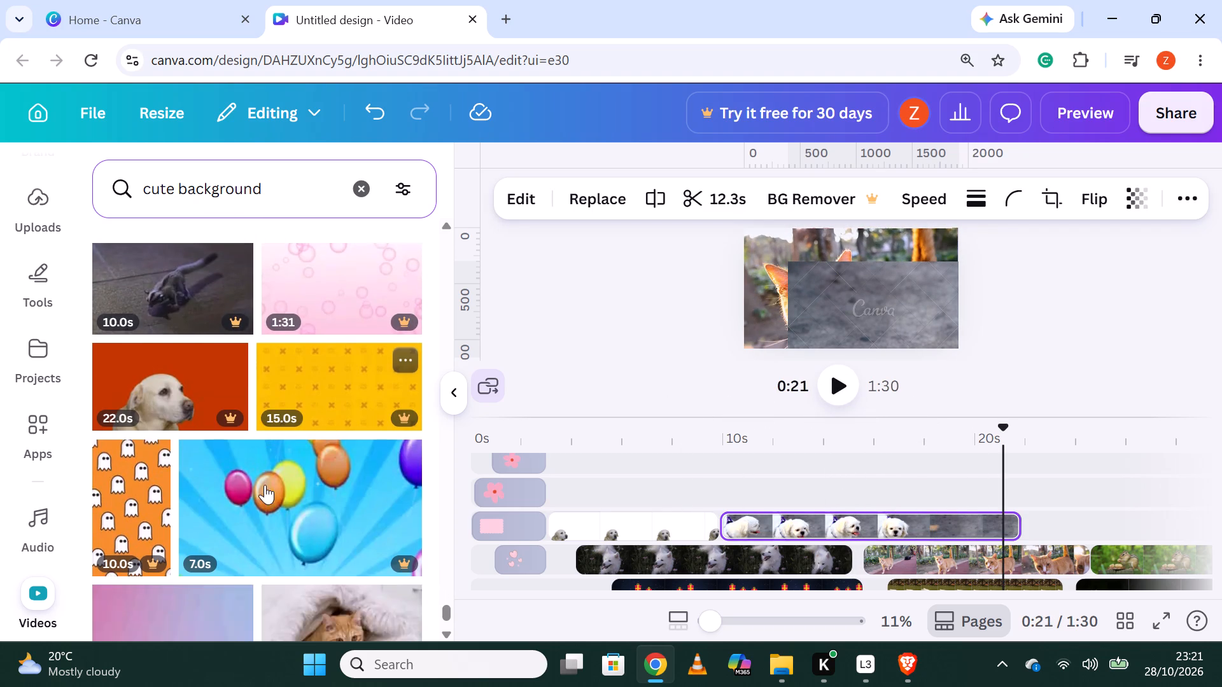
scroll(265, 485, down, 3)
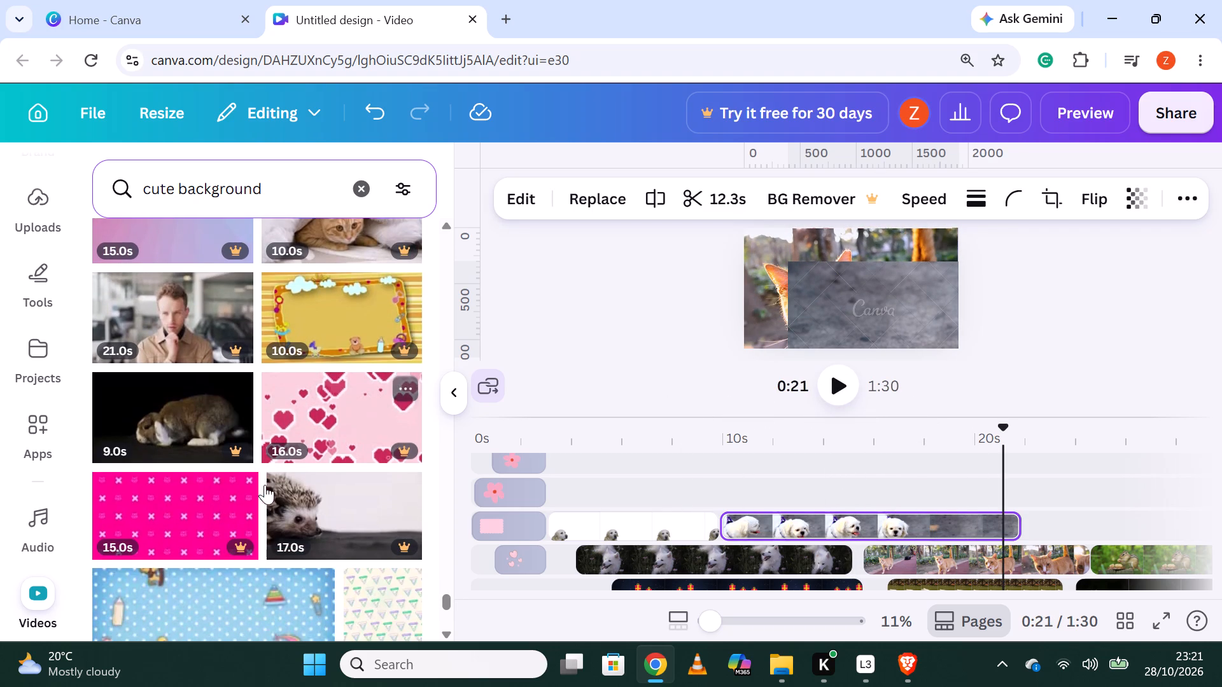
scroll(326, 512, down, 2)
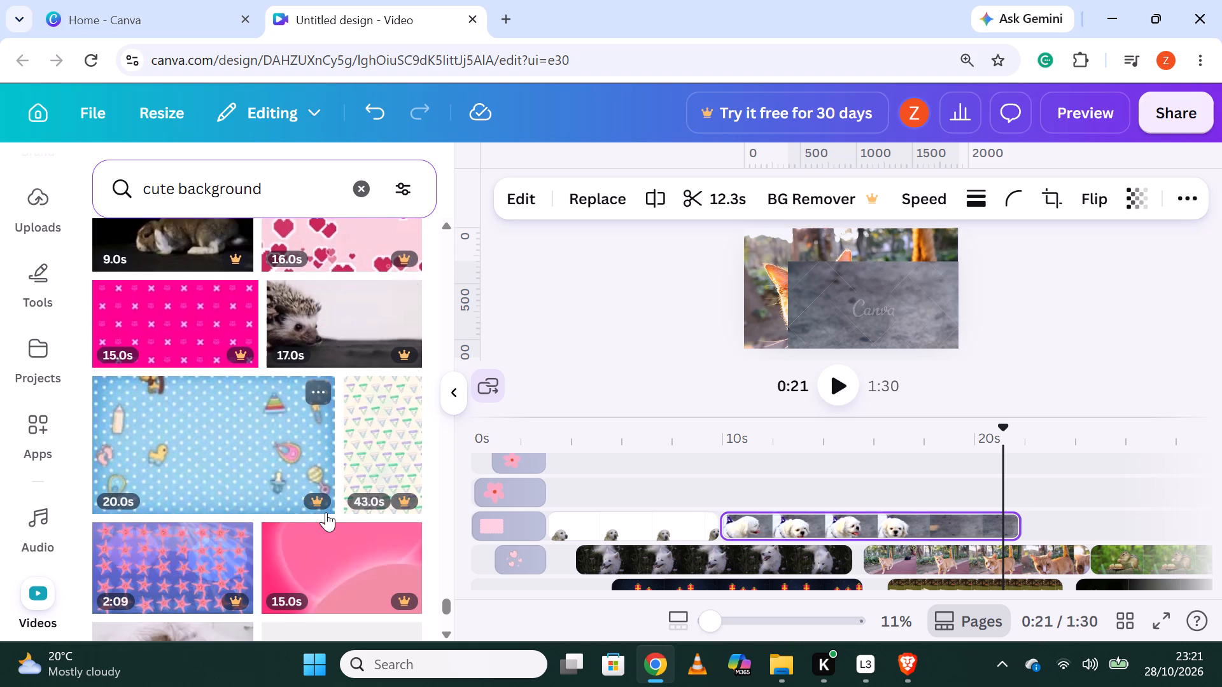
scroll(326, 512, down, 4)
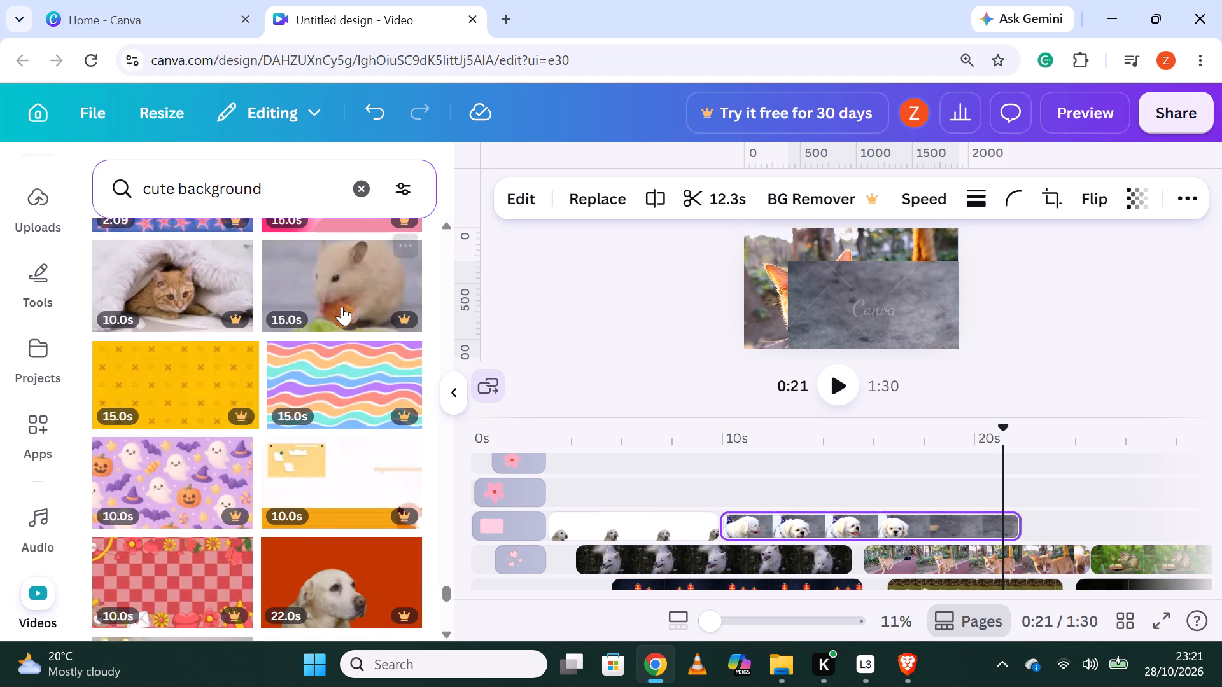
drag(340, 298, 1053, 459)
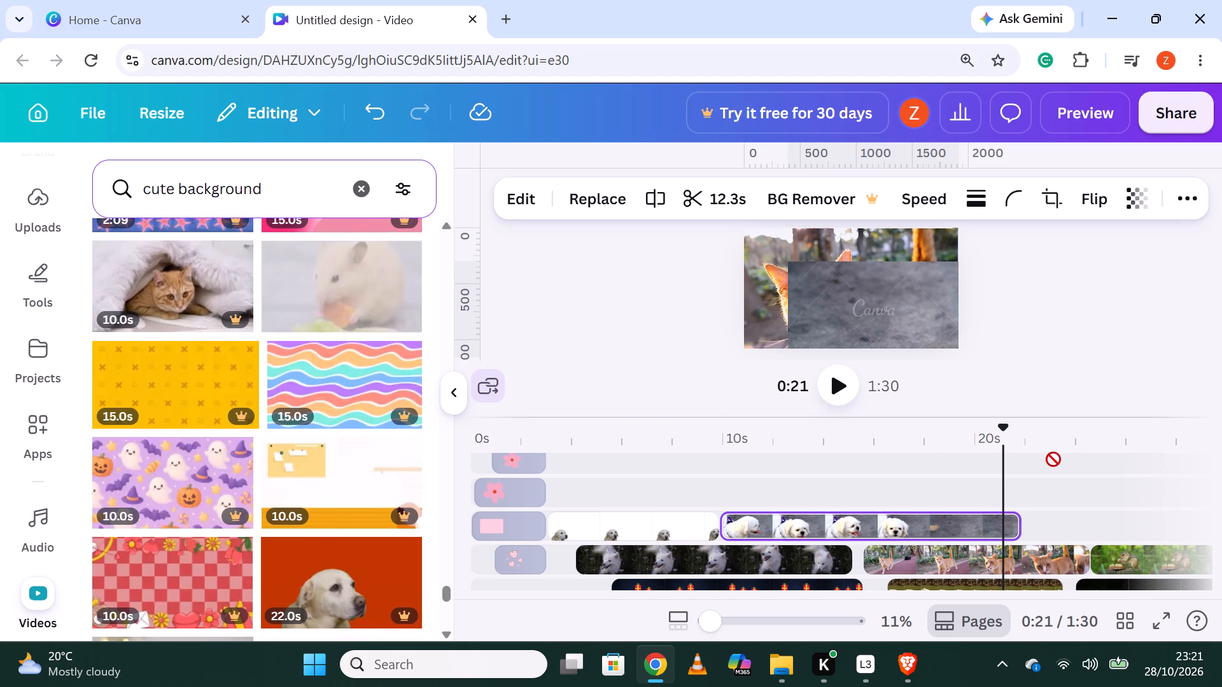
drag(1053, 459, 1107, 516)
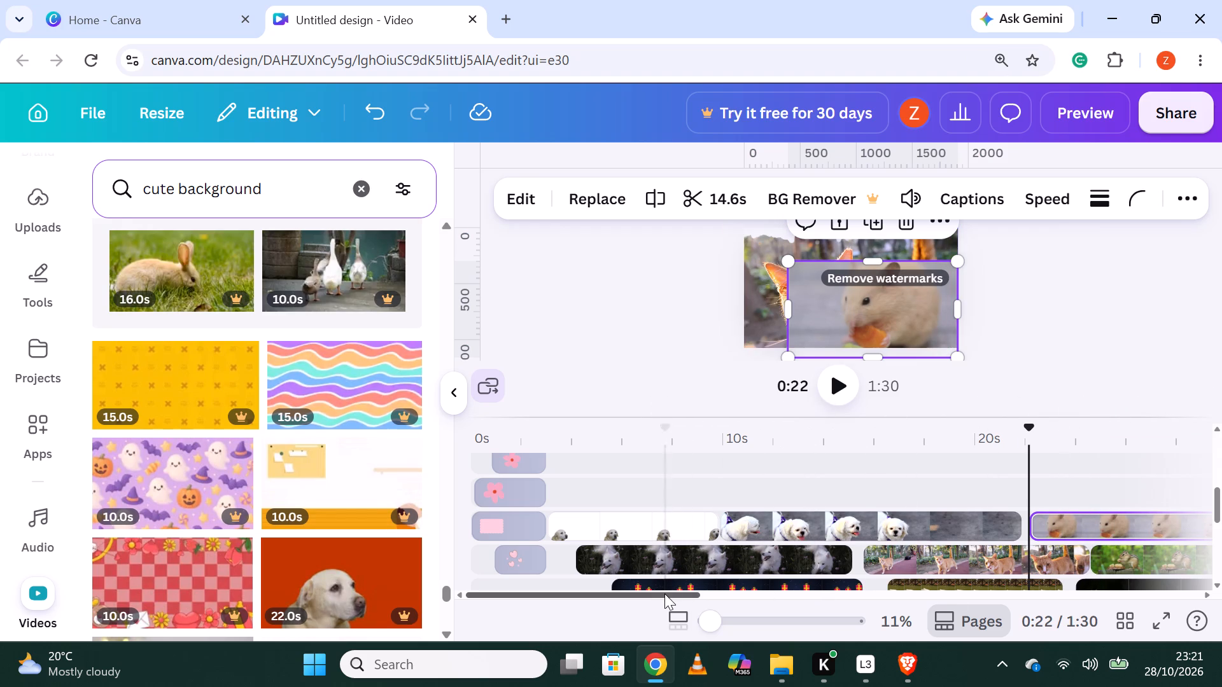
Split the hamster overlay at 0:29 and delete its second part.
drag(665, 593, 922, 607)
click(922, 607)
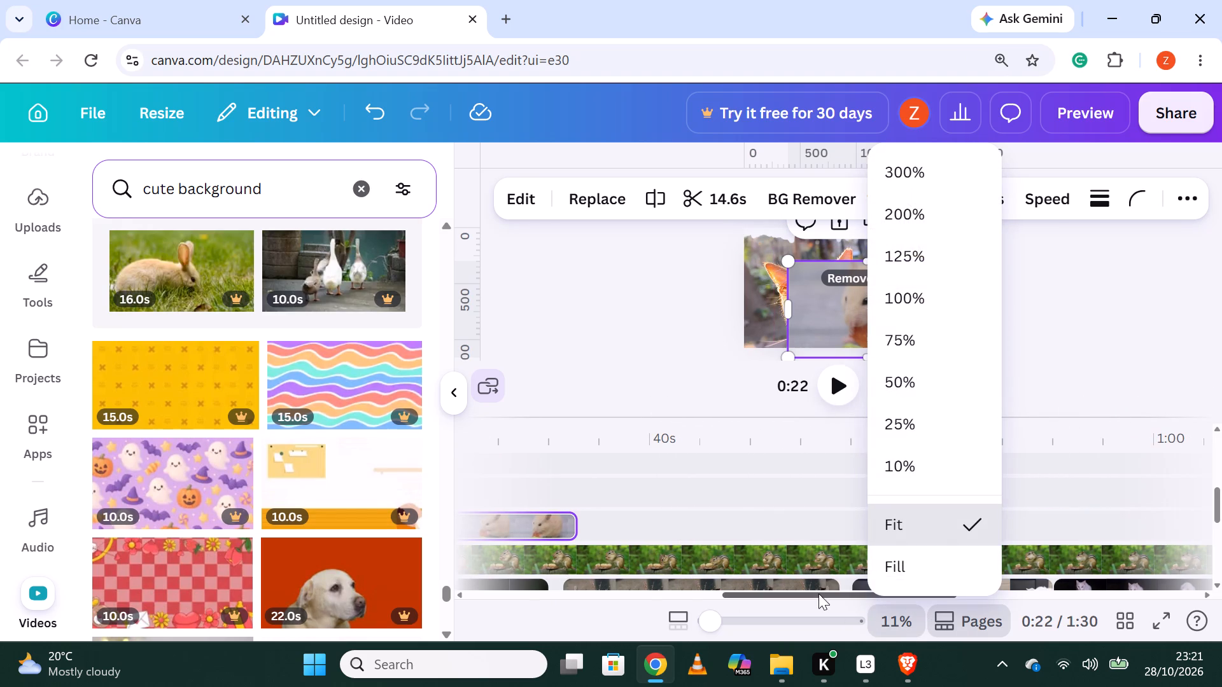
drag(818, 593, 659, 606)
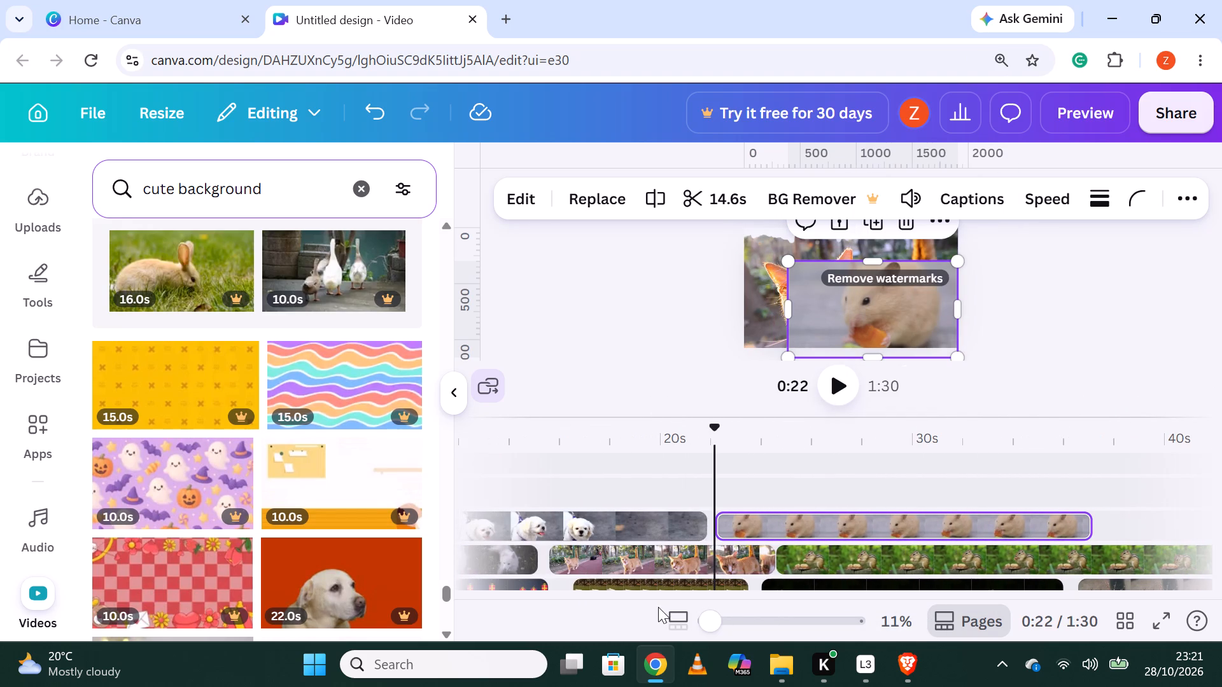
click(908, 524)
right_click(908, 524)
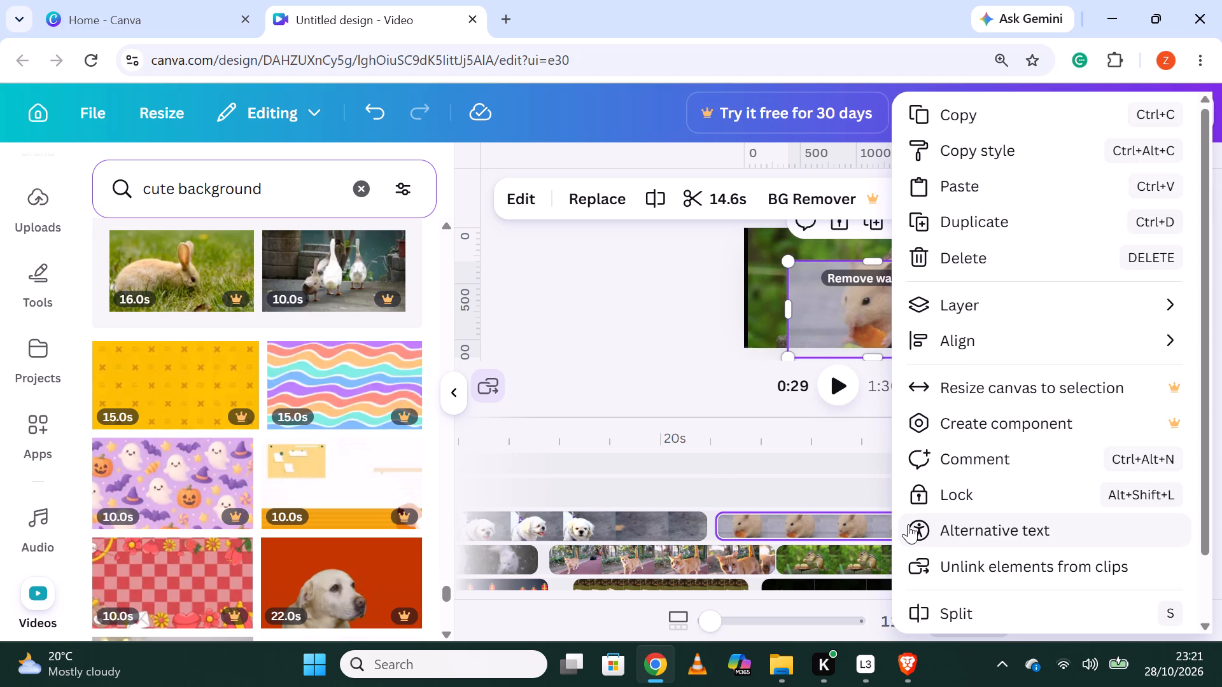
click(991, 609)
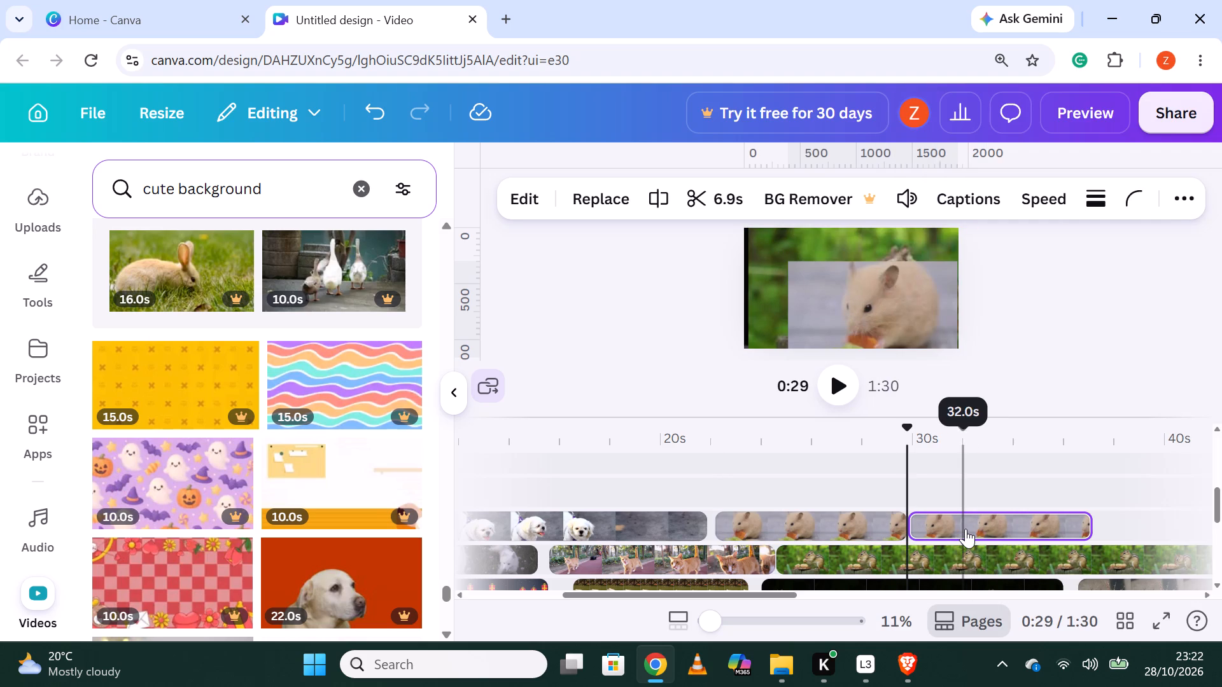
right_click(966, 525)
click(1017, 264)
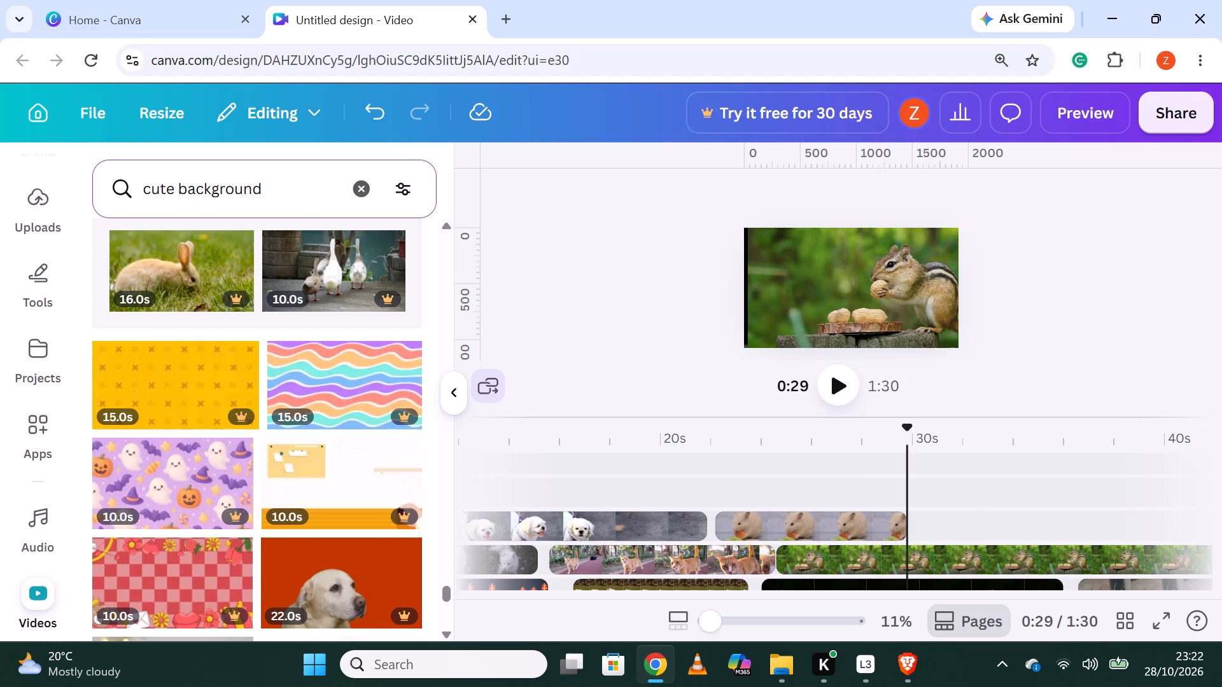
Look through more of the "cute background" video results for a clip to overlay after the hamster.
scroll(254, 519, down, 4)
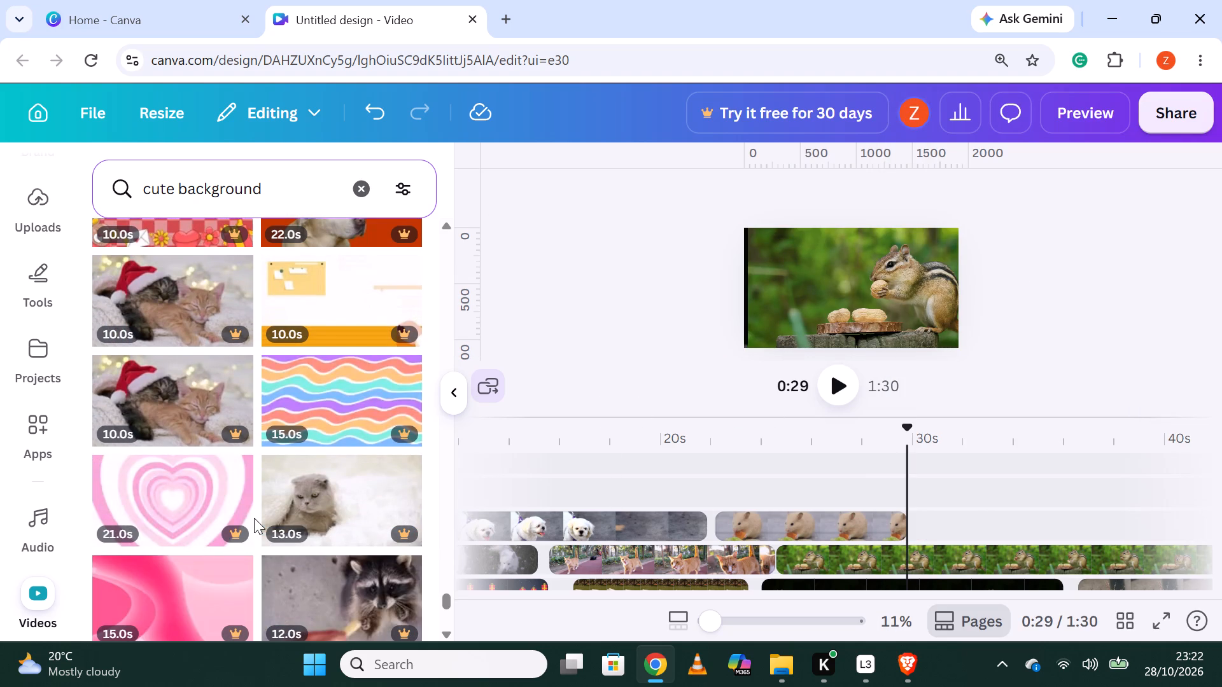
scroll(300, 489, down, 2)
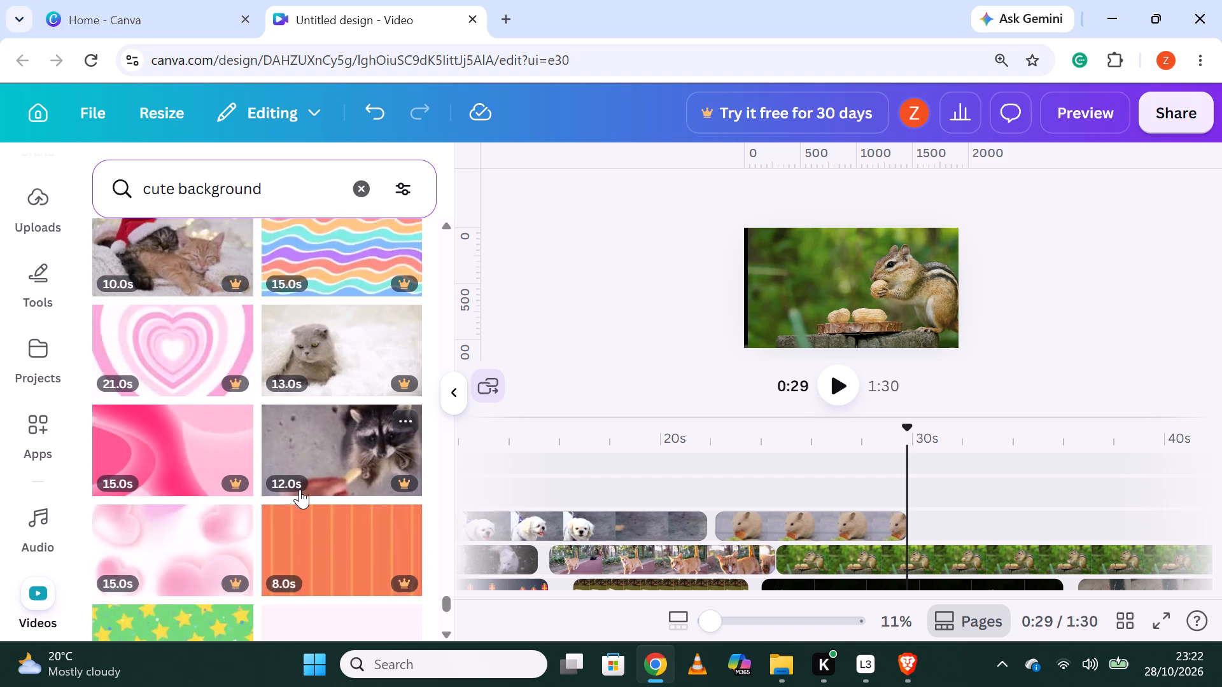
scroll(341, 473, down, 2)
scroll(265, 452, down, 1)
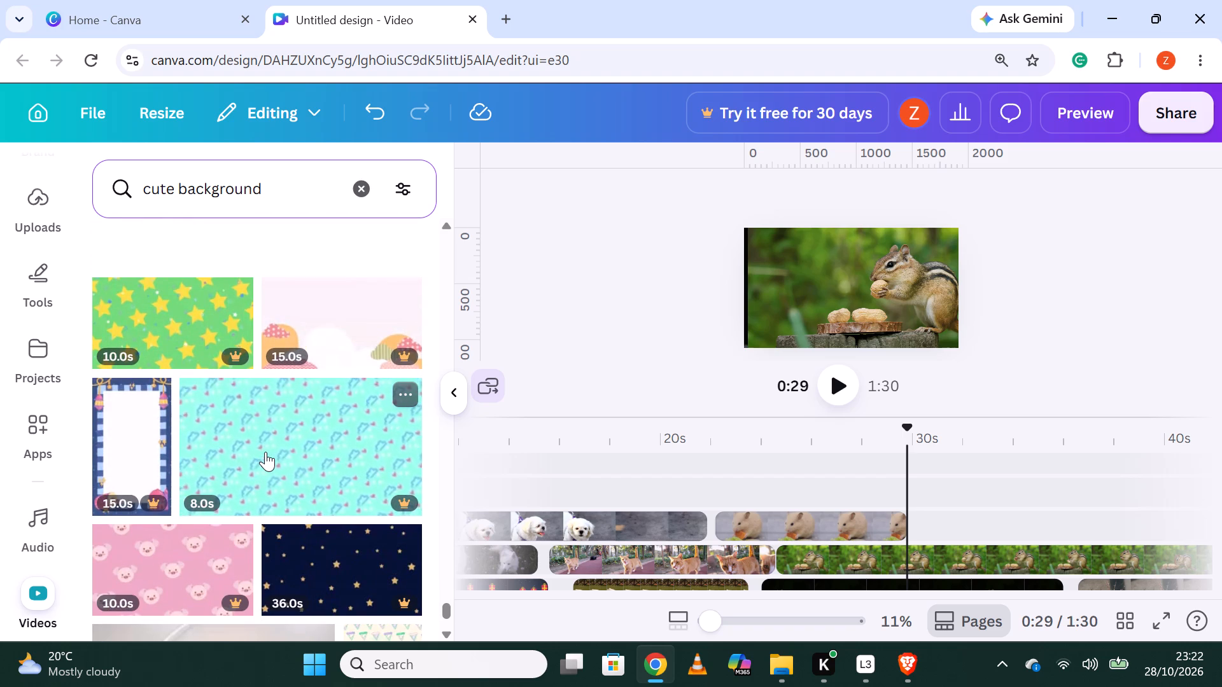
scroll(265, 452, down, 2)
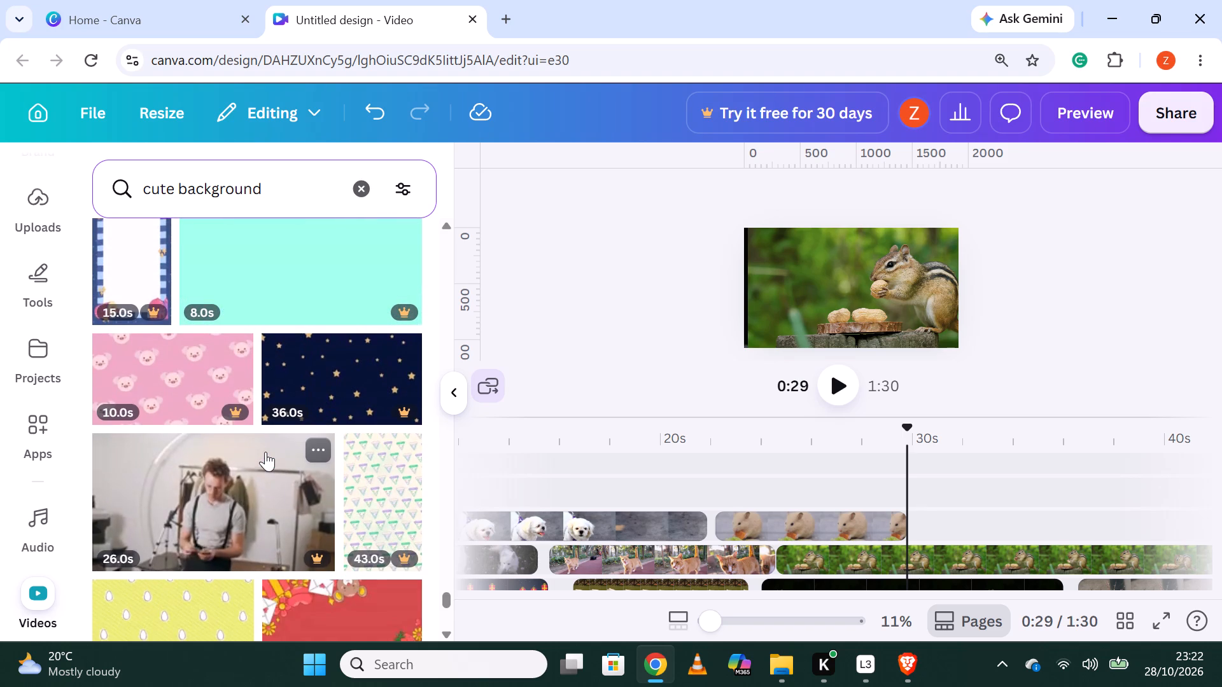
scroll(265, 452, down, 2)
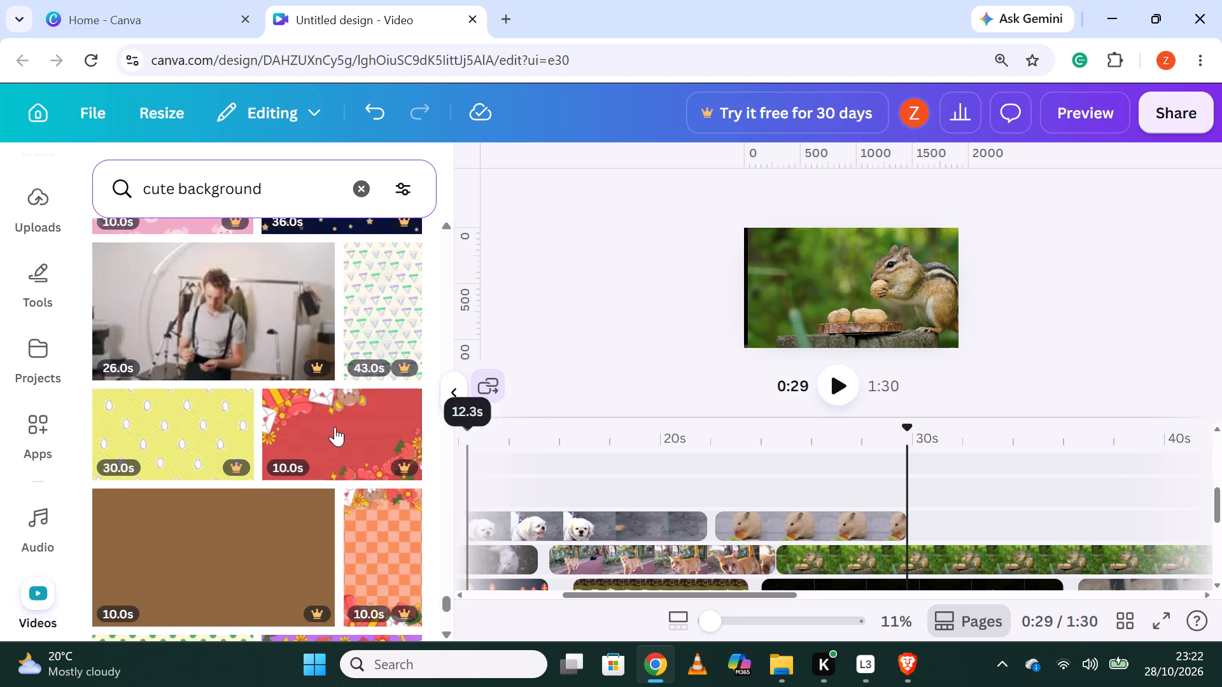